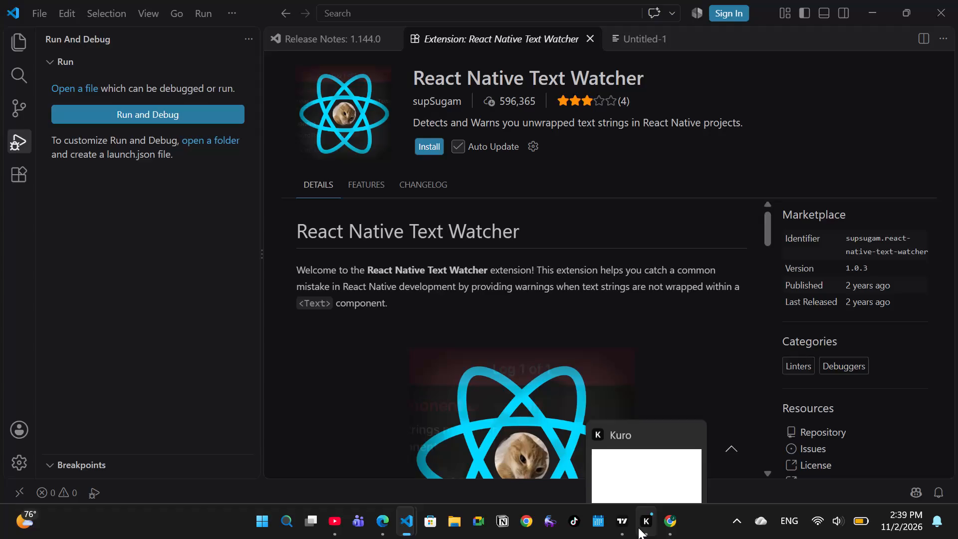
# Switch to TradingView and examine the XAUUSD 15-minute chart, from the open long position up to the earlier sell-off and the zone near 4,000.
pyautogui.click(623, 526)
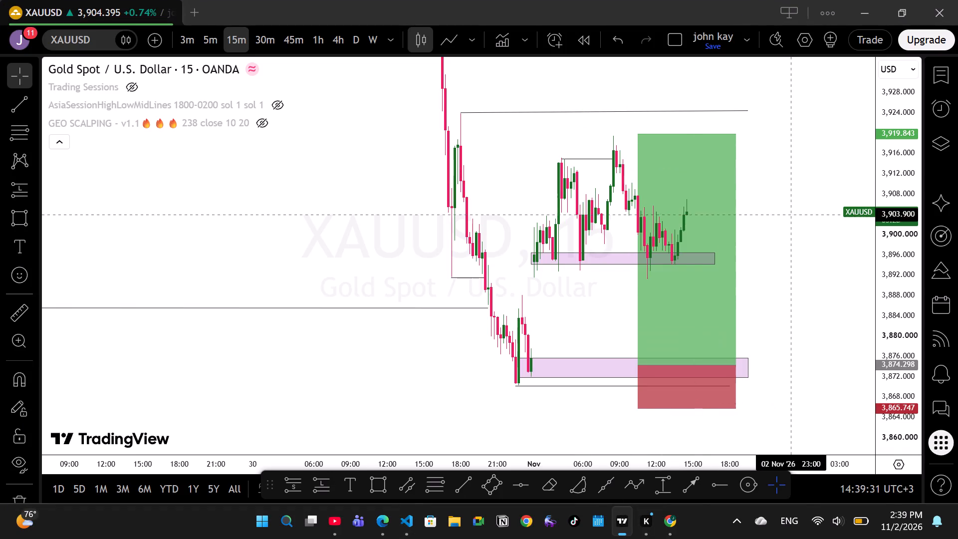
pyautogui.moveTo(889, 291); pyautogui.dragTo(891, 278)
pyautogui.moveTo(874, 222); pyautogui.dragTo(874, 251)
pyautogui.moveTo(889, 266); pyautogui.dragTo(889, 304)
pyautogui.moveTo(791, 266); pyautogui.dragTo(784, 248)
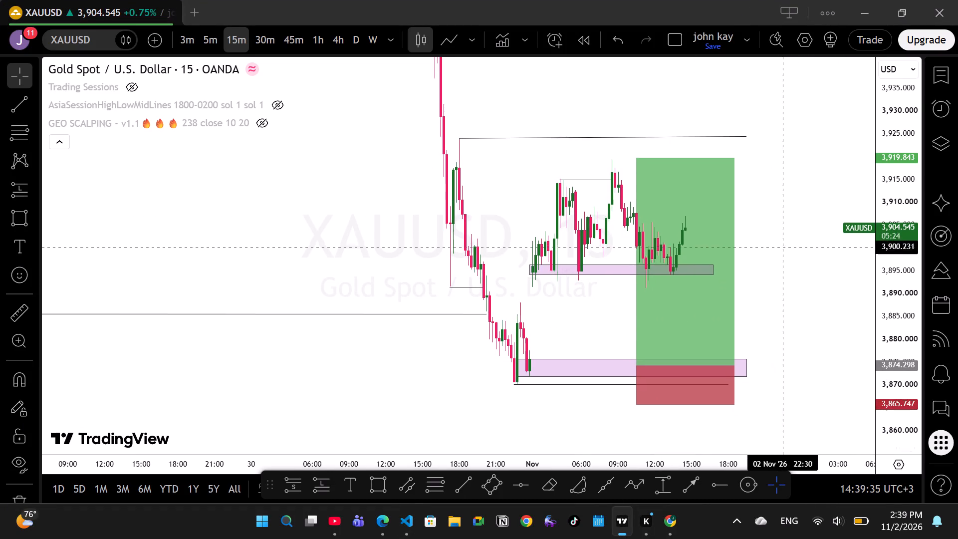
pyautogui.moveTo(604, 98); pyautogui.dragTo(604, 319)
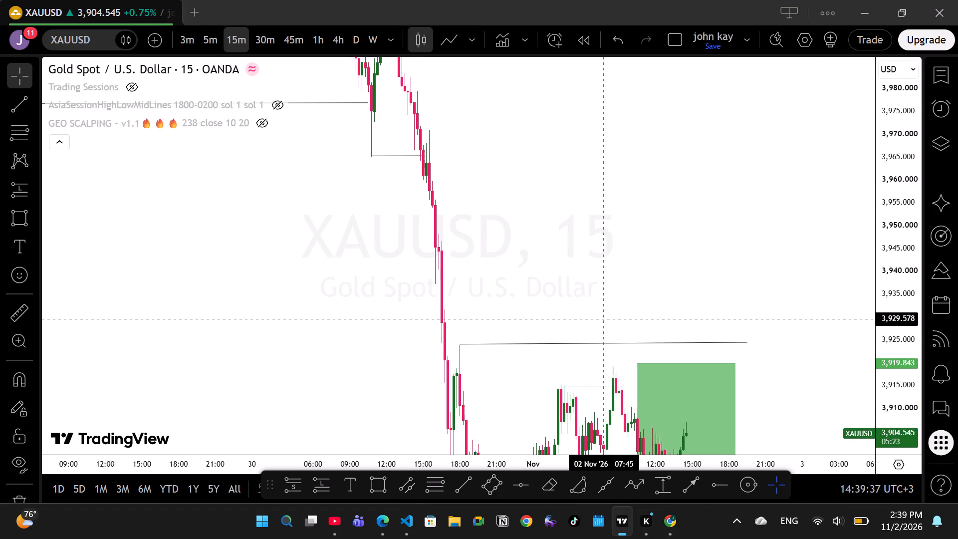
pyautogui.moveTo(881, 184); pyautogui.dragTo(873, 331)
pyautogui.moveTo(614, 251); pyautogui.dragTo(488, 224)
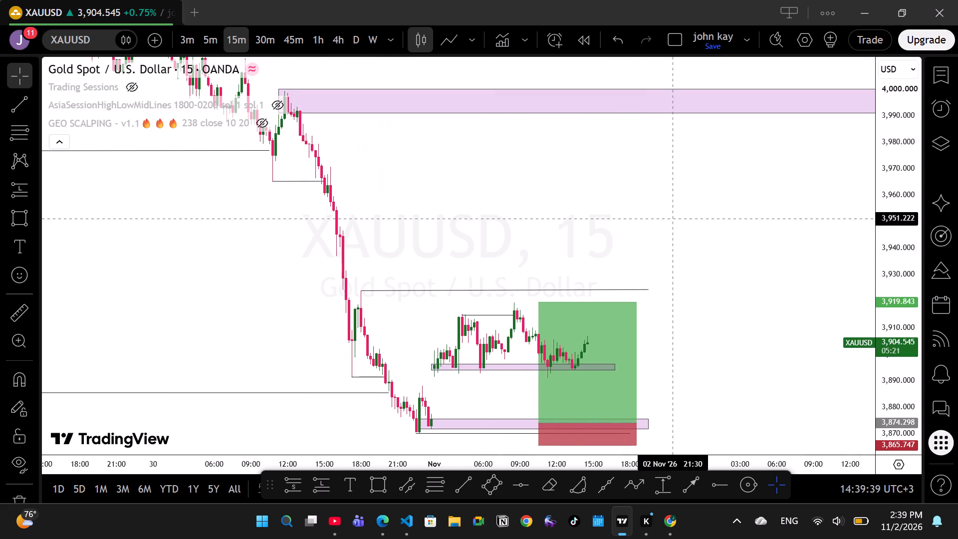
# Shorten the purple zone near 4,000 so it ends at about 20:30 on 2 Nov, and raise its lower edge to about 3,993.
pyautogui.scroll(-1, 676, 212)
pyautogui.moveTo(745, 215); pyautogui.dragTo(439, 145)
pyautogui.moveTo(529, 148); pyautogui.dragTo(620, 315)
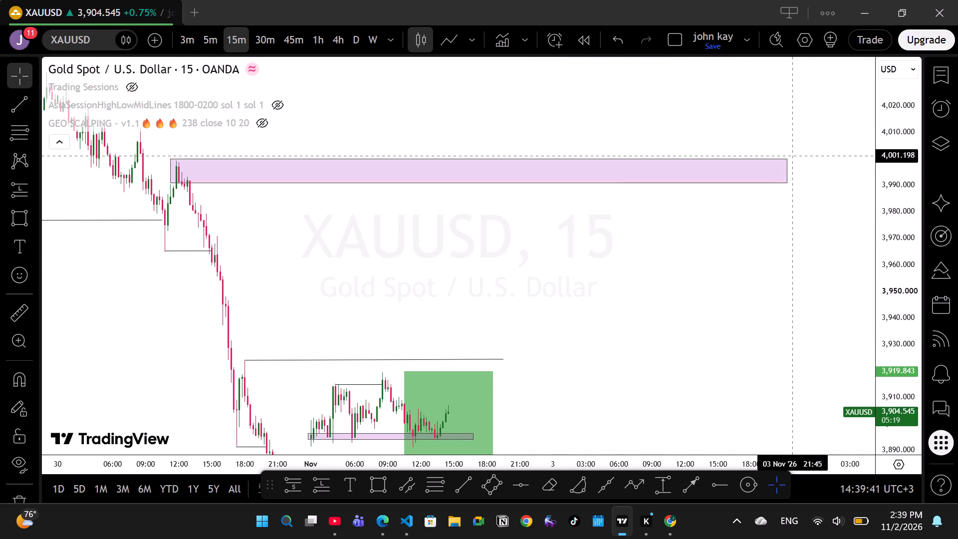
pyautogui.moveTo(785, 170); pyautogui.dragTo(514, 172)
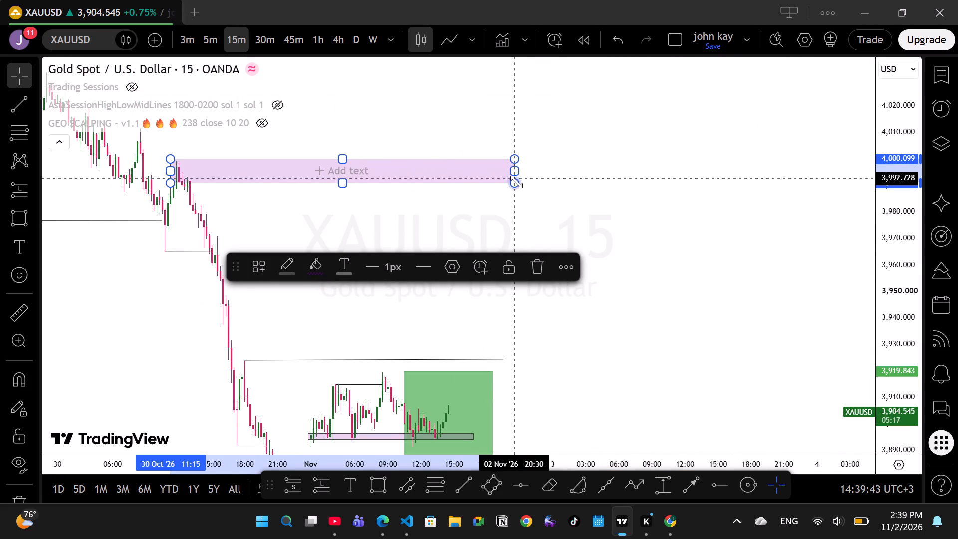
pyautogui.moveTo(516, 184); pyautogui.dragTo(510, 176)
pyautogui.click(482, 215)
# Examine the 15-minute price action from the zone near 4,000 down to the long position and the lower zones around 3,895 and 3,873.
pyautogui.moveTo(453, 218); pyautogui.dragTo(758, 229)
pyautogui.moveTo(898, 207); pyautogui.dragTo(887, 263)
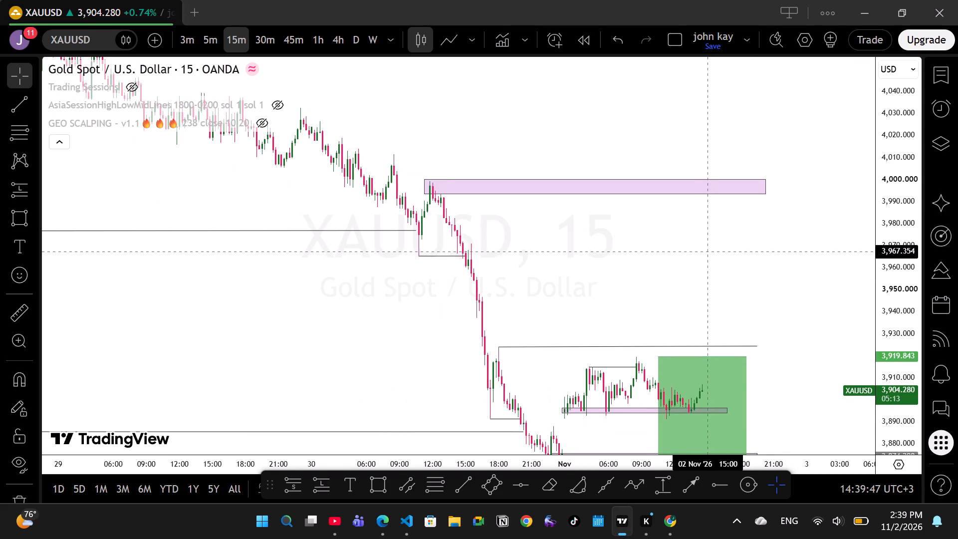
pyautogui.scroll(4, 707, 252)
pyautogui.moveTo(586, 271); pyautogui.dragTo(572, 202)
pyautogui.moveTo(876, 348); pyautogui.dragTo(858, 286)
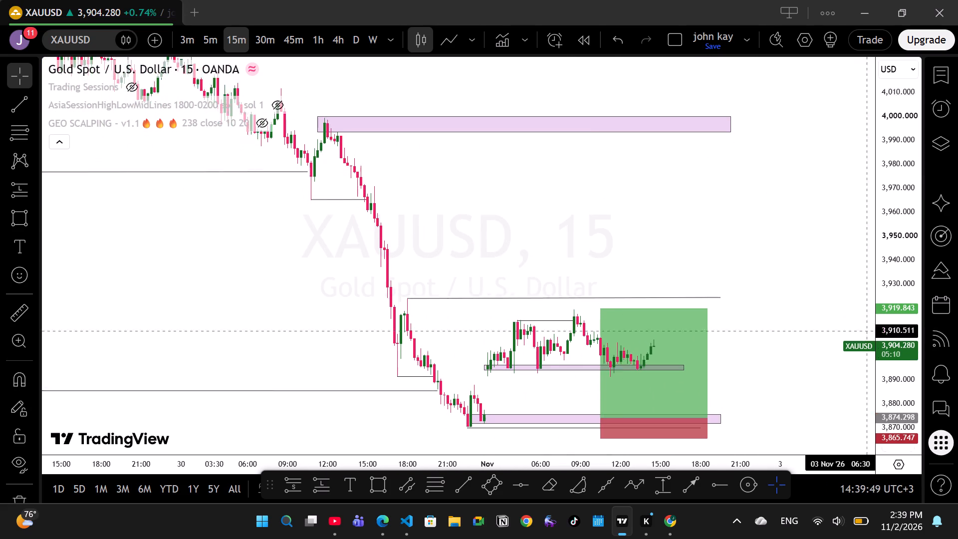
pyautogui.moveTo(858, 286); pyautogui.dragTo(856, 264)
pyautogui.moveTo(661, 225); pyautogui.dragTo(555, 117)
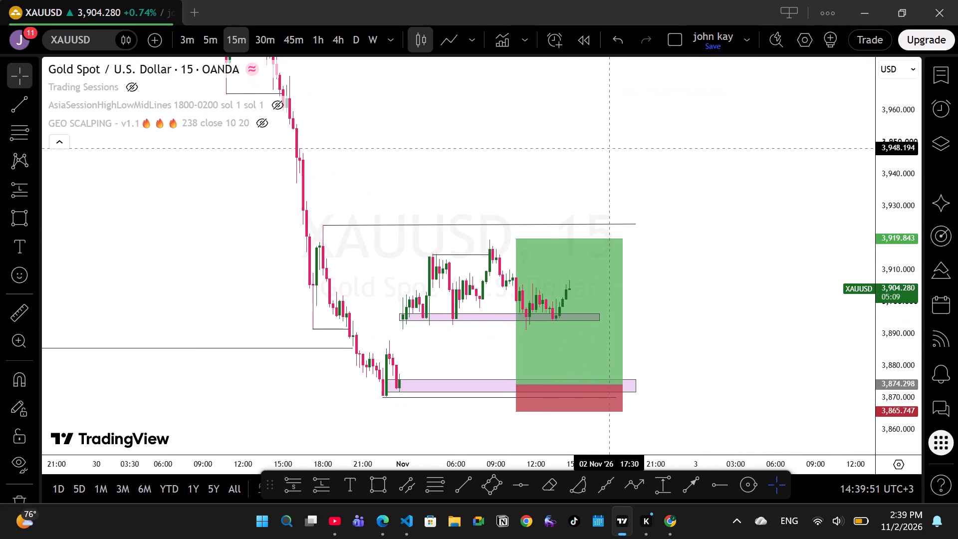
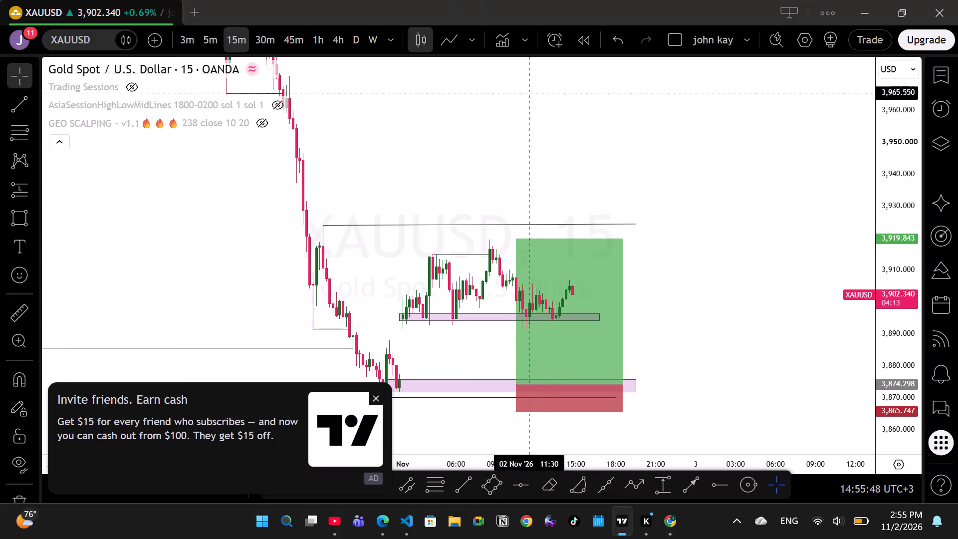
# Dismiss the invite-friends ad and switch the chart to XAGUSD from the watchlist, closing the watchlist again.
pyautogui.moveTo(514, 141); pyautogui.dragTo(518, 160)
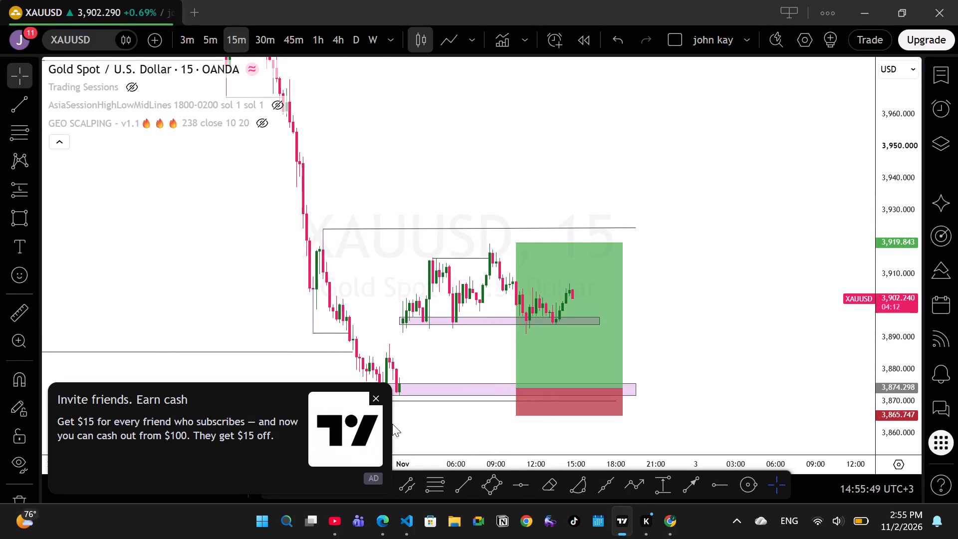
pyautogui.click(377, 400)
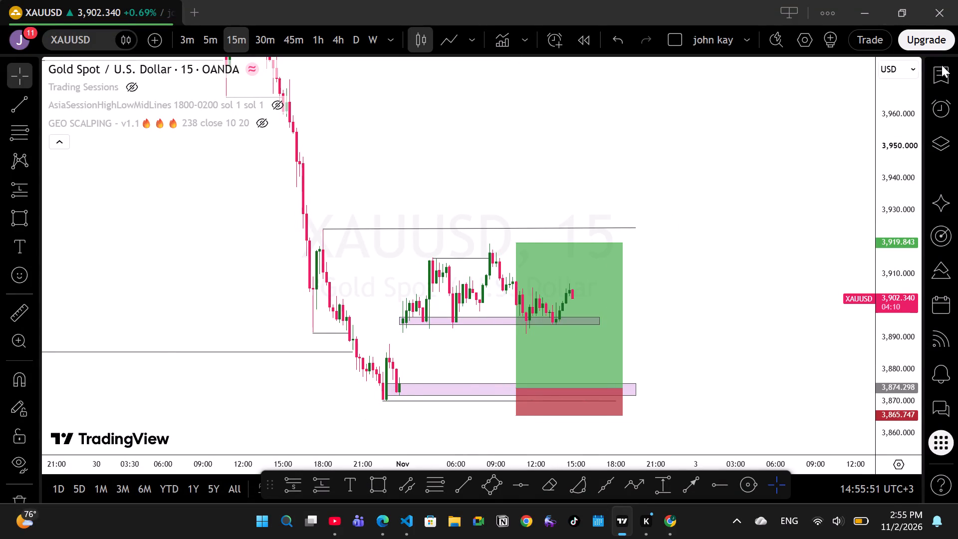
pyautogui.click(942, 73)
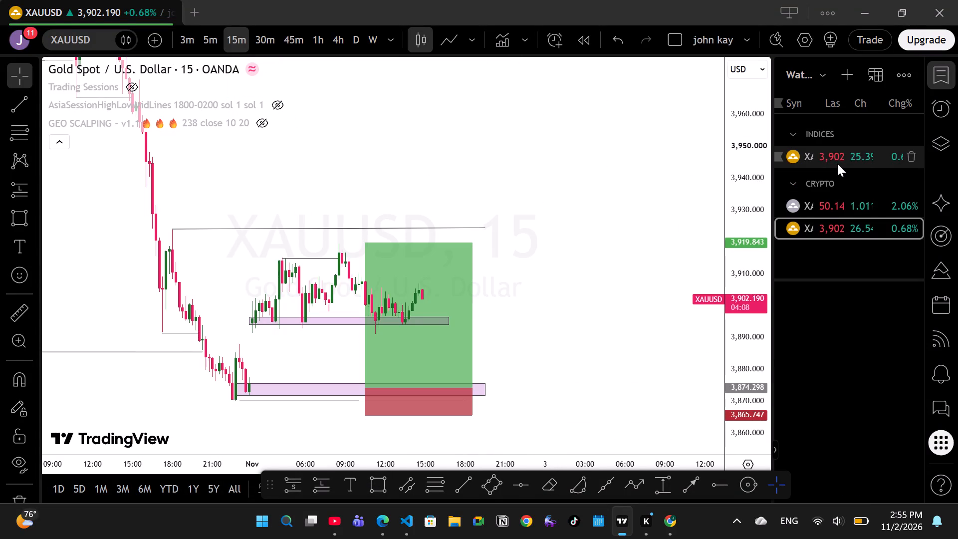
pyautogui.click(845, 208)
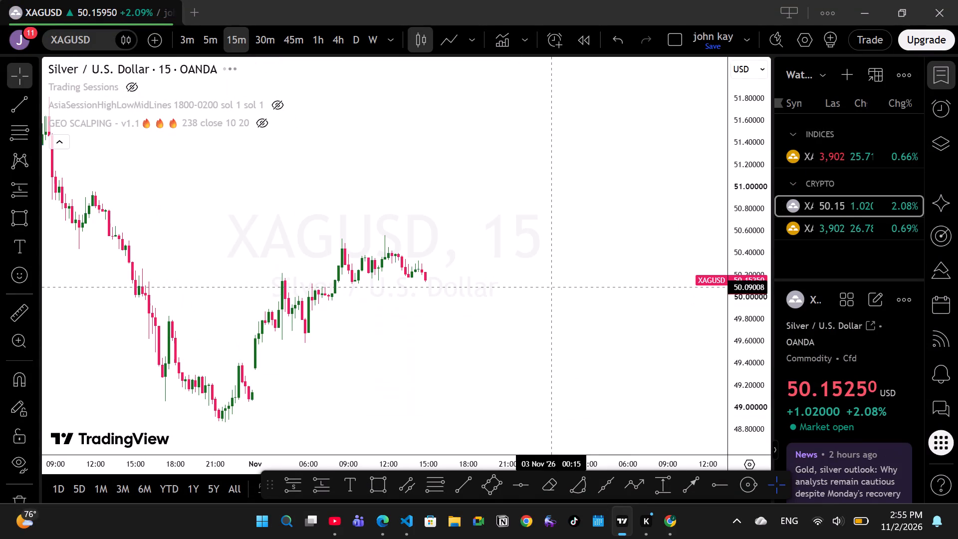
pyautogui.click(938, 69)
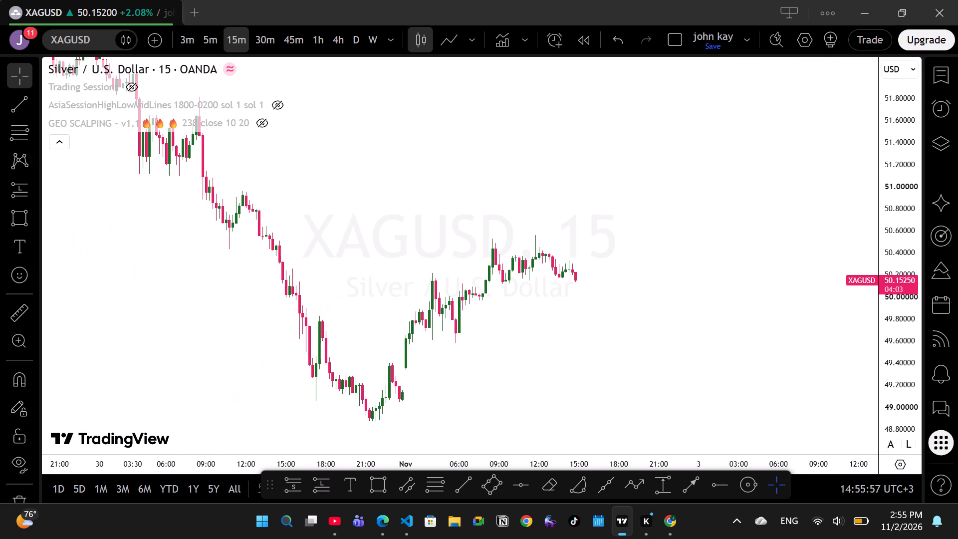
# Draw a rectangle zone at the 30 Oct swing low, from about 48.88 to just under 49.00, extending past the latest candles.
pyautogui.moveTo(610, 345); pyautogui.dragTo(746, 343)
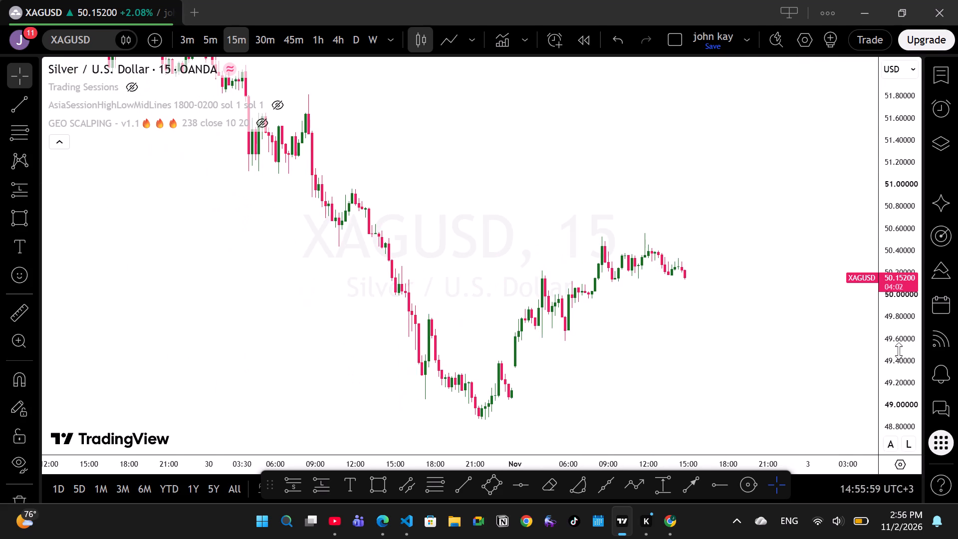
pyautogui.moveTo(907, 359); pyautogui.dragTo(891, 287)
pyautogui.moveTo(684, 376); pyautogui.dragTo(675, 291)
pyautogui.scroll(-10, 672, 286)
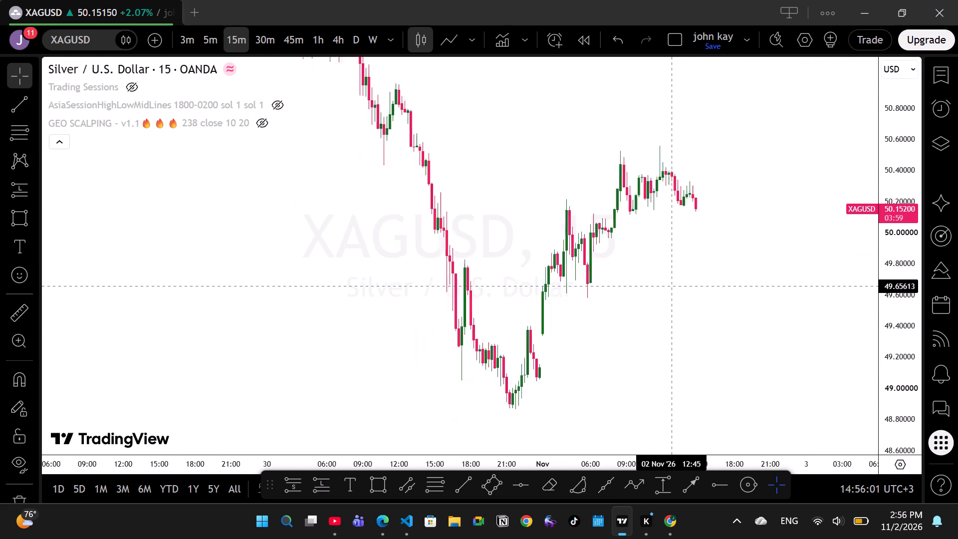
pyautogui.scroll(7, 684, 276)
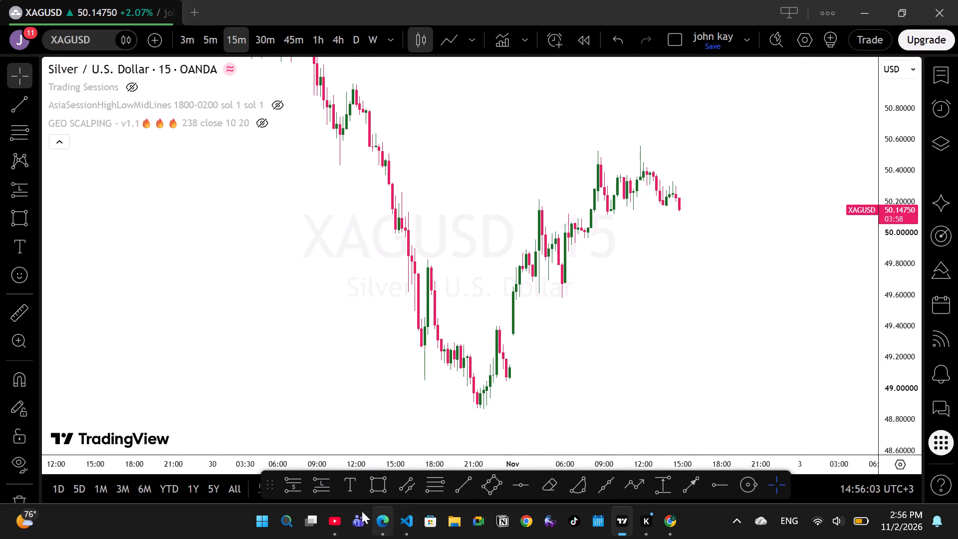
pyautogui.click(376, 485)
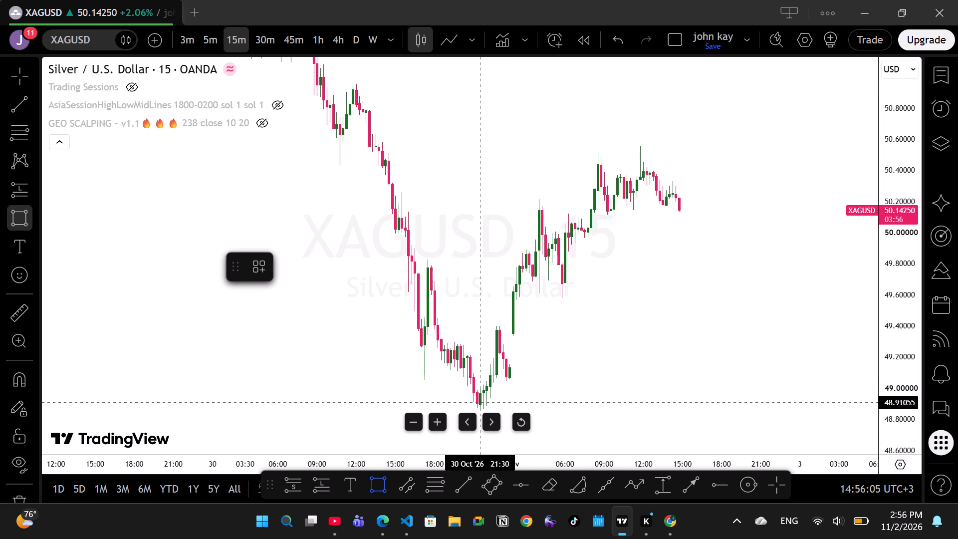
pyautogui.moveTo(477, 407); pyautogui.dragTo(579, 397)
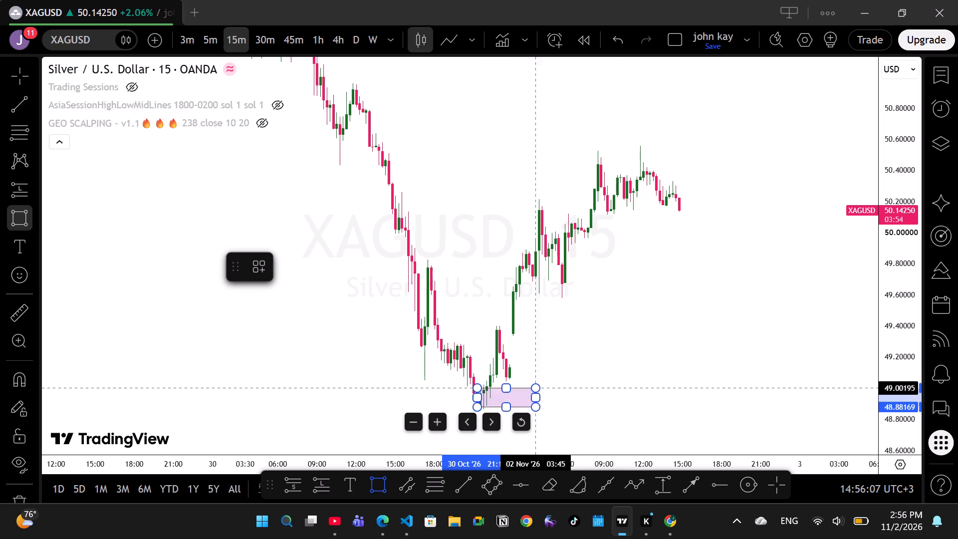
pyautogui.moveTo(579, 397); pyautogui.dragTo(797, 392)
pyautogui.click(797, 392)
pyautogui.click(709, 346)
# Examine the XAGUSD price action from the swing-low zone through the rally to the latest candles.
pyautogui.moveTo(728, 329); pyautogui.dragTo(356, 366)
pyautogui.moveTo(419, 323); pyautogui.dragTo(670, 293)
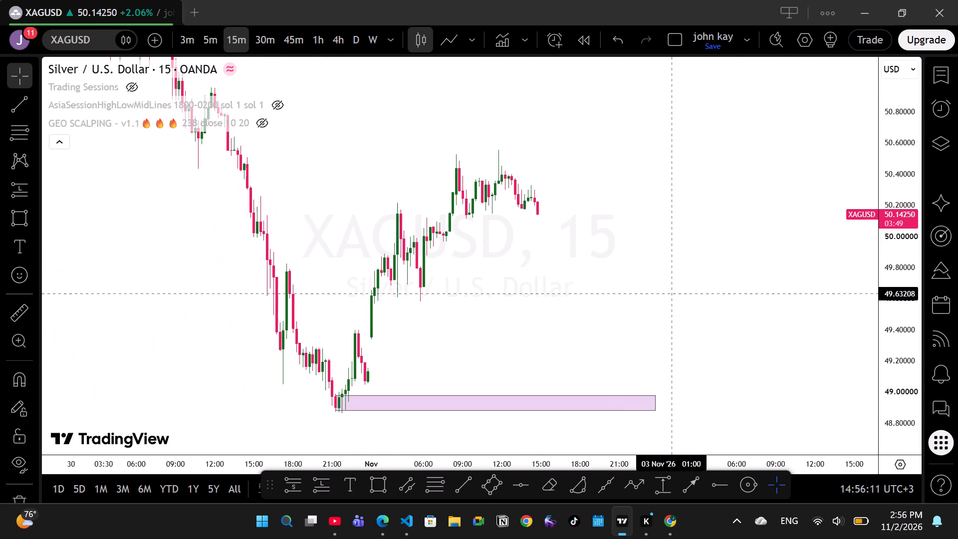
pyautogui.moveTo(884, 357); pyautogui.dragTo(901, 295)
pyautogui.moveTo(608, 295); pyautogui.dragTo(629, 340)
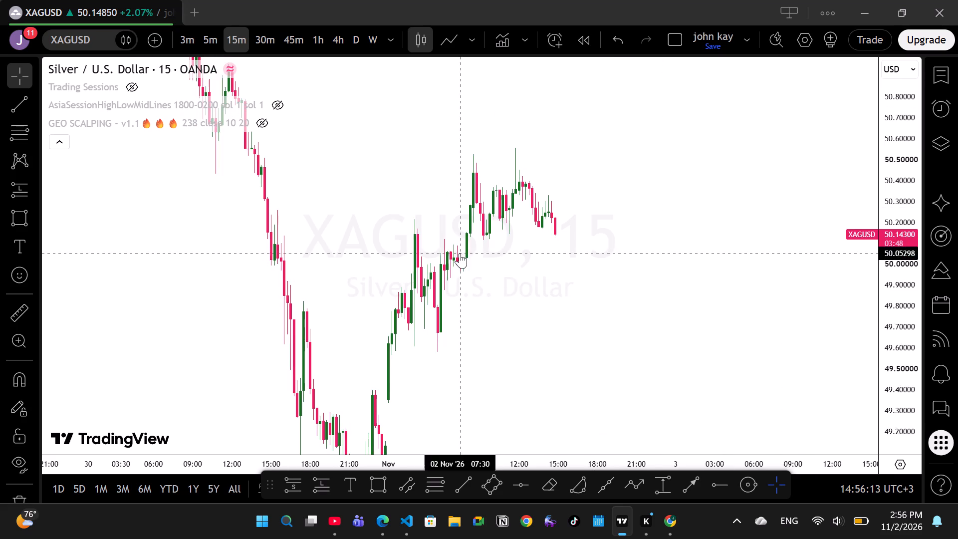
pyautogui.scroll(-20, 460, 253)
pyautogui.scroll(-20, 460, 253)
pyautogui.scroll(-9, 460, 253)
pyautogui.moveTo(894, 158); pyautogui.dragTo(893, 284)
pyautogui.scroll(8, 717, 306)
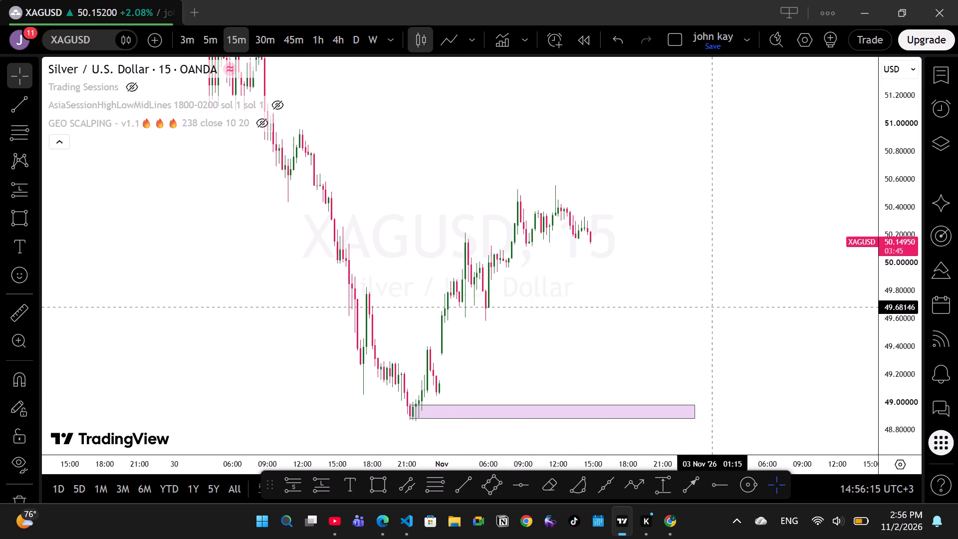
pyautogui.scroll(1, 518, 312)
pyautogui.moveTo(544, 304); pyautogui.dragTo(701, 297)
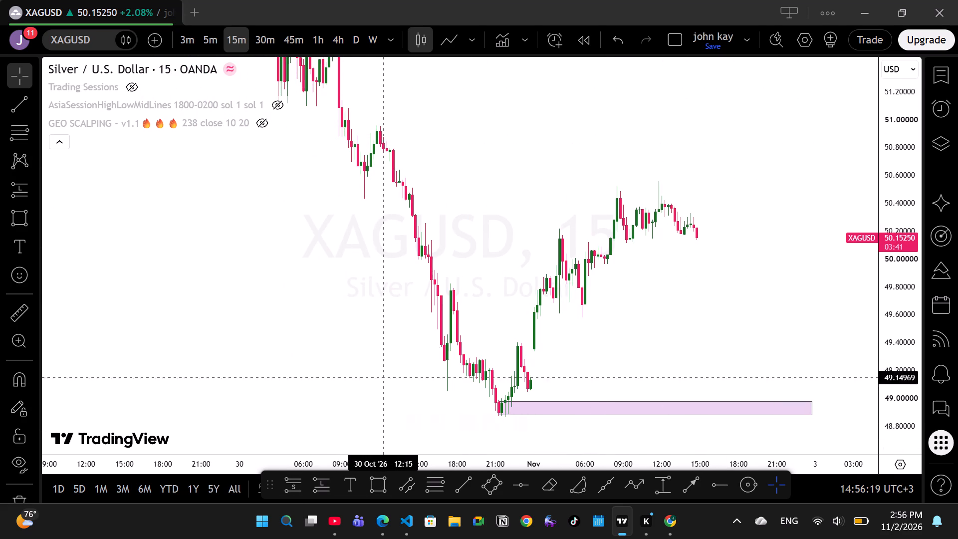
# Draw a rectangle zone at the 30 Oct swing high, about 50.83 to 50.93, and shift it slightly to line up with that high.
pyautogui.moveTo(374, 215); pyautogui.dragTo(386, 336)
pyautogui.click(377, 488)
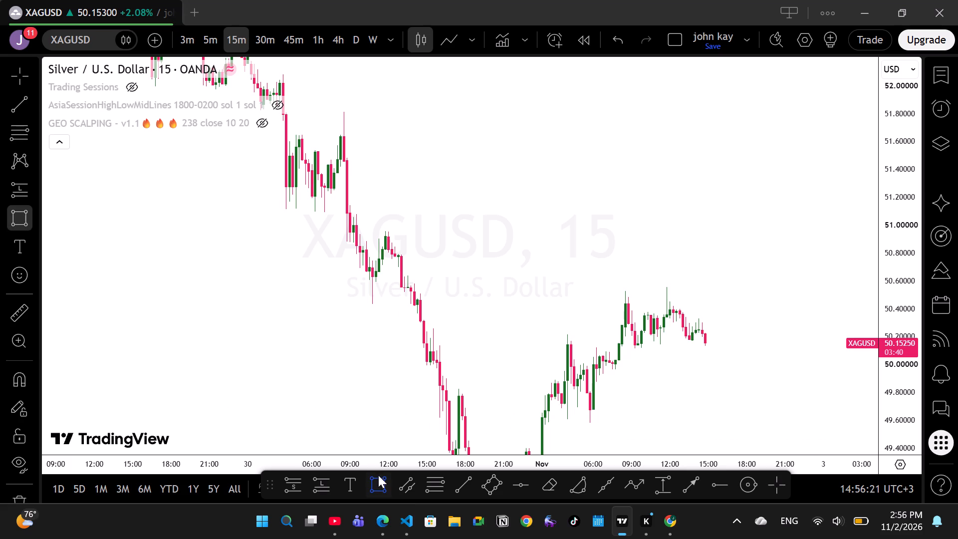
pyautogui.moveTo(391, 249); pyautogui.dragTo(497, 226)
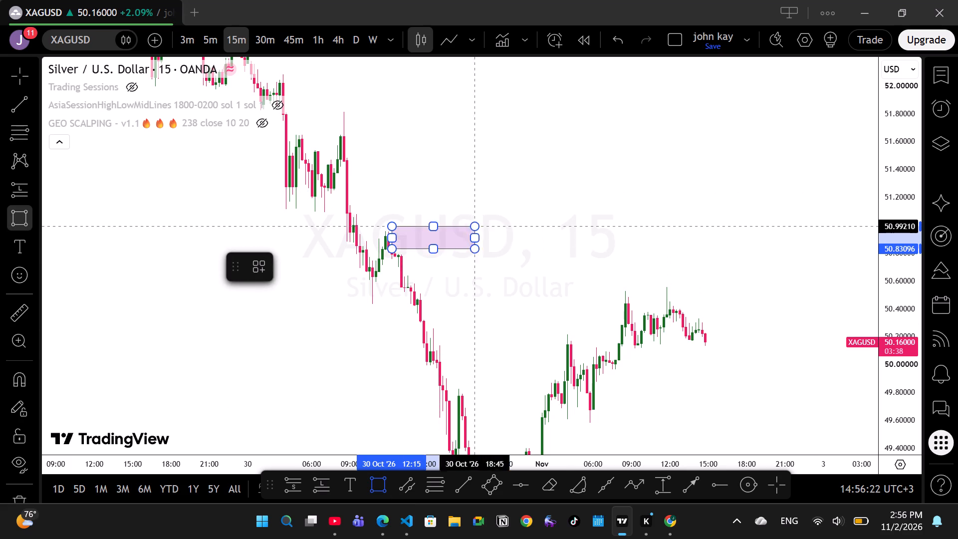
pyautogui.moveTo(497, 226); pyautogui.dragTo(743, 236)
pyautogui.click(743, 236)
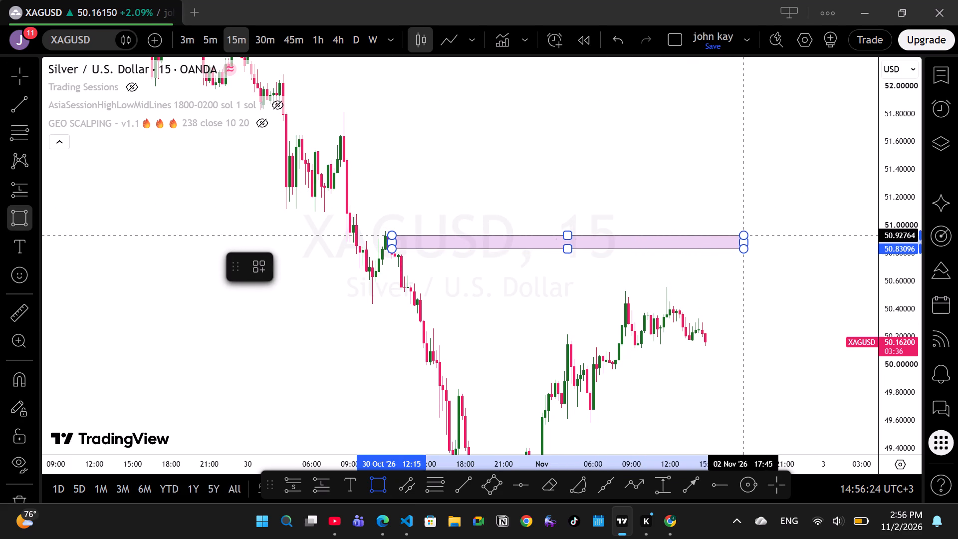
pyautogui.click(674, 173)
pyautogui.moveTo(484, 248); pyautogui.dragTo(463, 248)
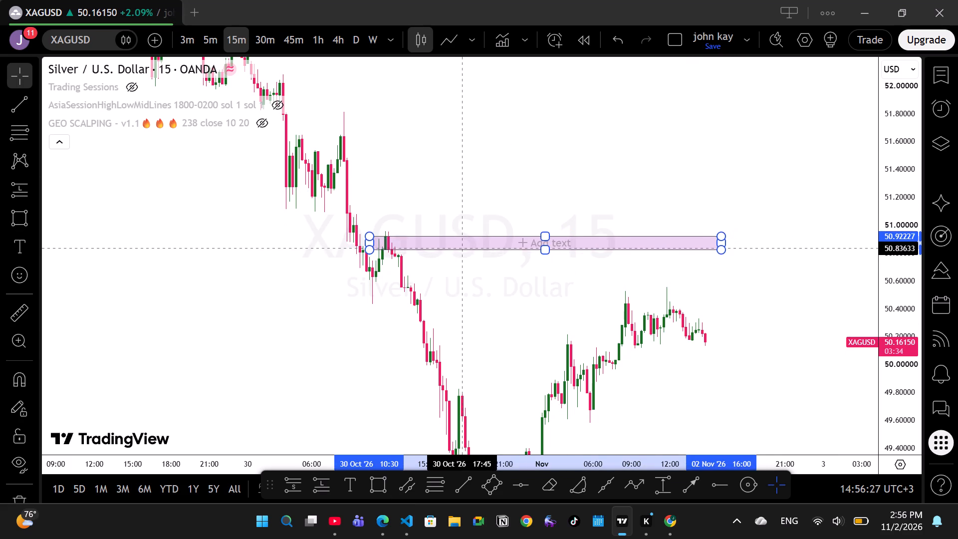
pyautogui.moveTo(463, 248); pyautogui.dragTo(477, 245)
pyautogui.click(501, 374)
# Examine where the latest XAGUSD candles sit between the swing-high zone and the swing-low zone.
pyautogui.moveTo(511, 366); pyautogui.dragTo(484, 213)
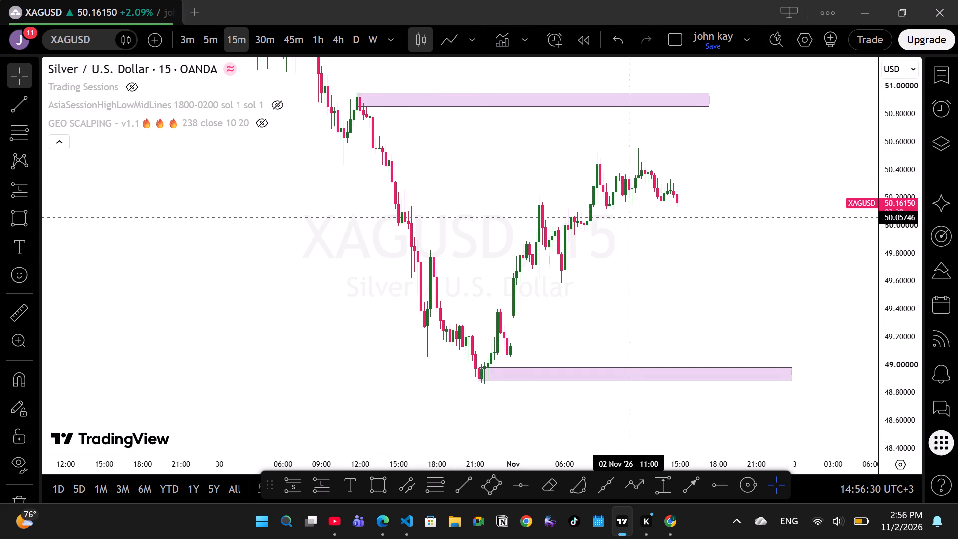
pyautogui.click(629, 259)
pyautogui.moveTo(890, 293); pyautogui.dragTo(892, 271)
pyautogui.moveTo(723, 270); pyautogui.dragTo(720, 285)
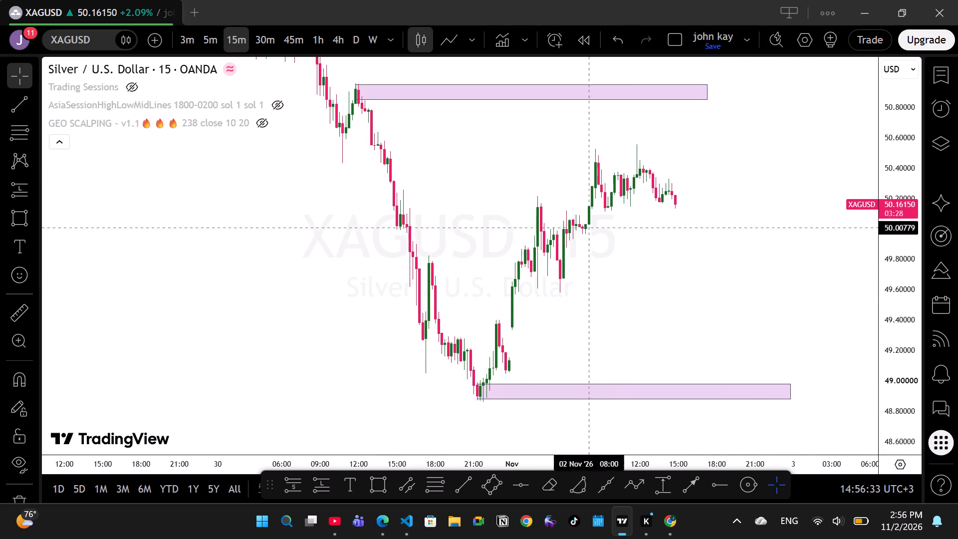
pyautogui.moveTo(745, 324); pyautogui.dragTo(746, 338)
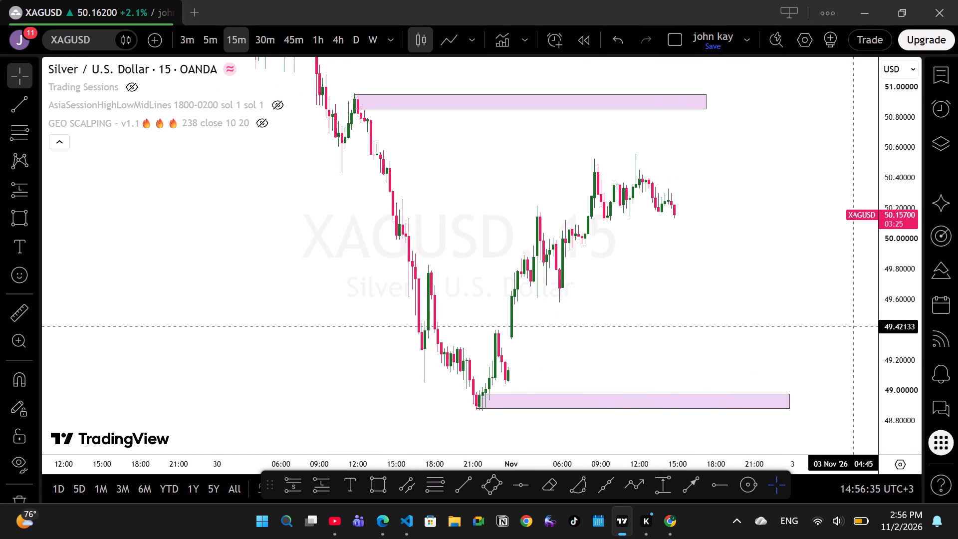
pyautogui.moveTo(895, 375); pyautogui.dragTo(891, 361)
pyautogui.moveTo(714, 318); pyautogui.dragTo(604, 318)
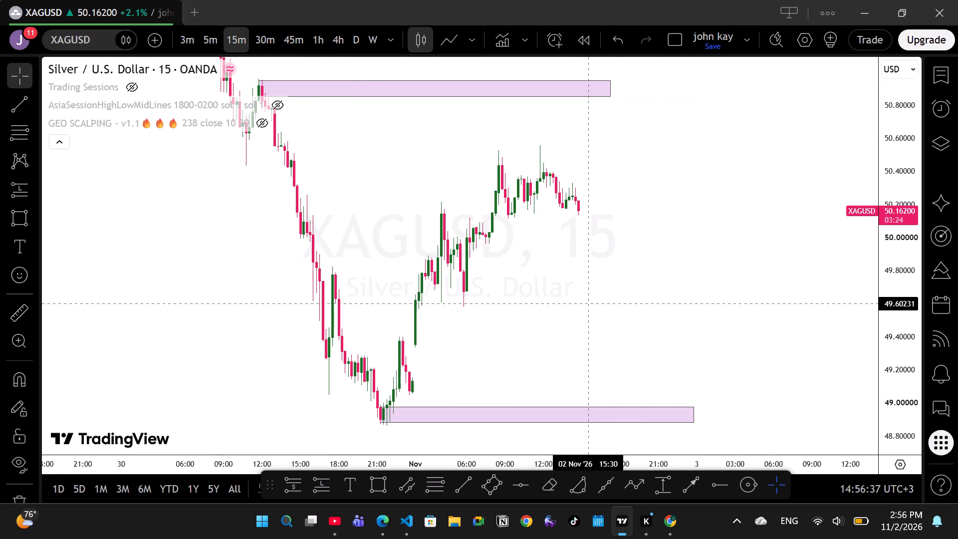
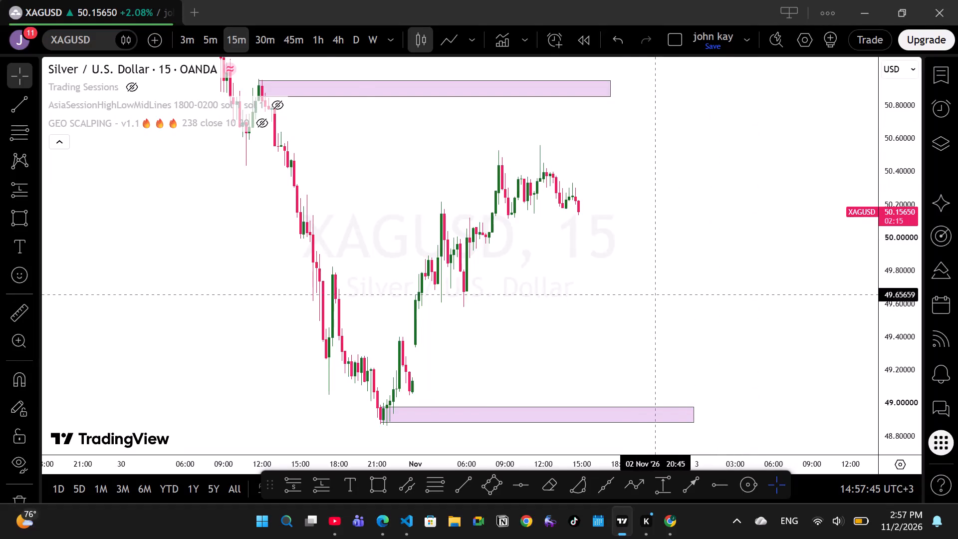
# Switch the XAGUSD chart to the 5-minute timeframe.
pyautogui.moveTo(630, 304); pyautogui.dragTo(761, 306)
pyautogui.moveTo(895, 237); pyautogui.dragTo(900, 267)
pyautogui.moveTo(742, 300); pyautogui.dragTo(729, 324)
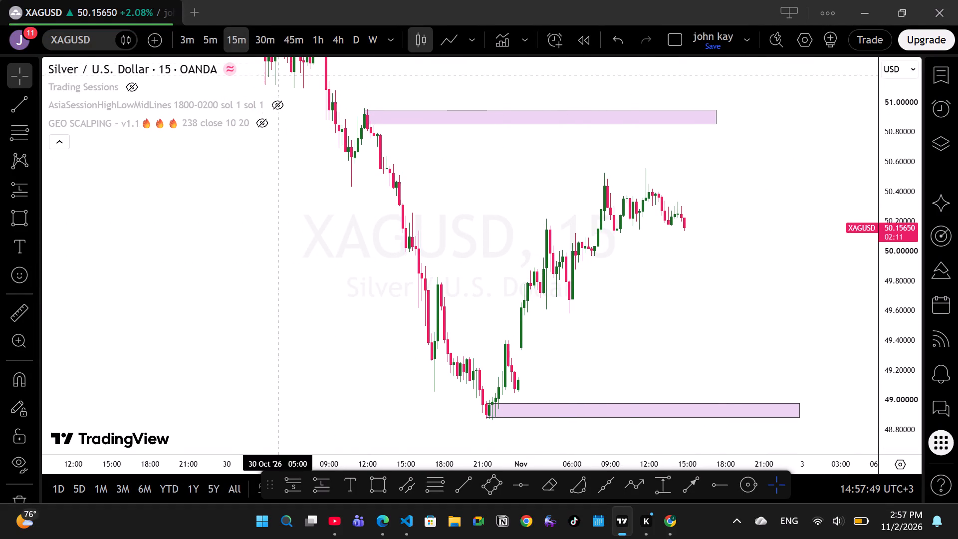
pyautogui.click(213, 50)
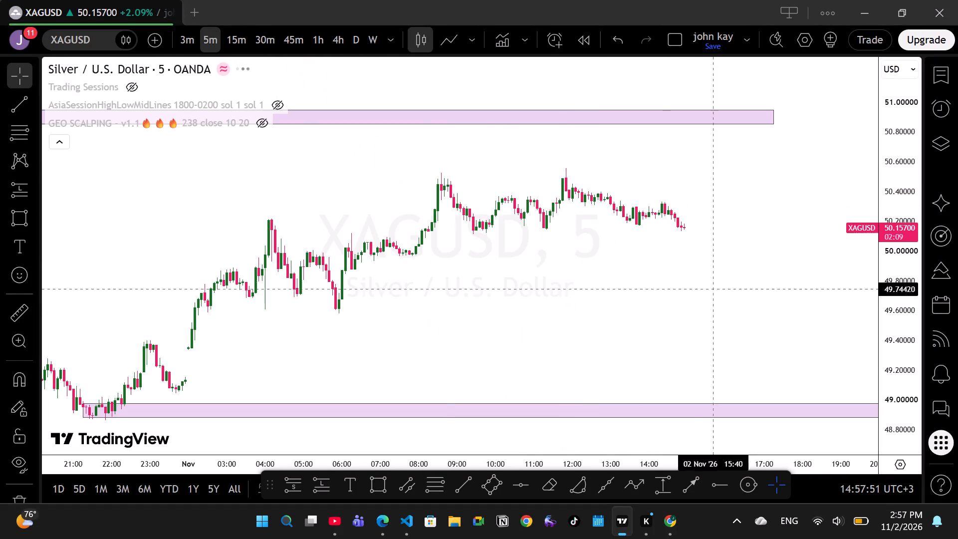
# Draw a rectangle zone at the 2 Nov swing low near 06:00, from about 49.59 to 49.67, extending to about 23:00.
pyautogui.rightClick(444, 322)
pyautogui.click(535, 110)
pyautogui.scroll(-20, 574, 218)
pyautogui.scroll(-20, 574, 218)
pyautogui.scroll(-20, 574, 218)
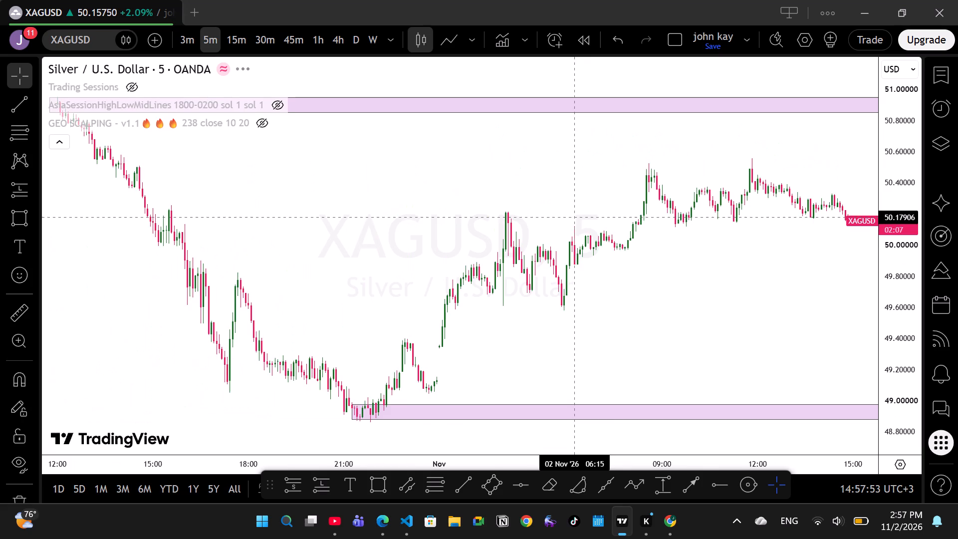
pyautogui.scroll(-20, 578, 218)
pyautogui.scroll(-20, 578, 218)
pyautogui.scroll(-18, 578, 218)
pyautogui.scroll(-11, 656, 227)
pyautogui.moveTo(629, 324); pyautogui.dragTo(583, 314)
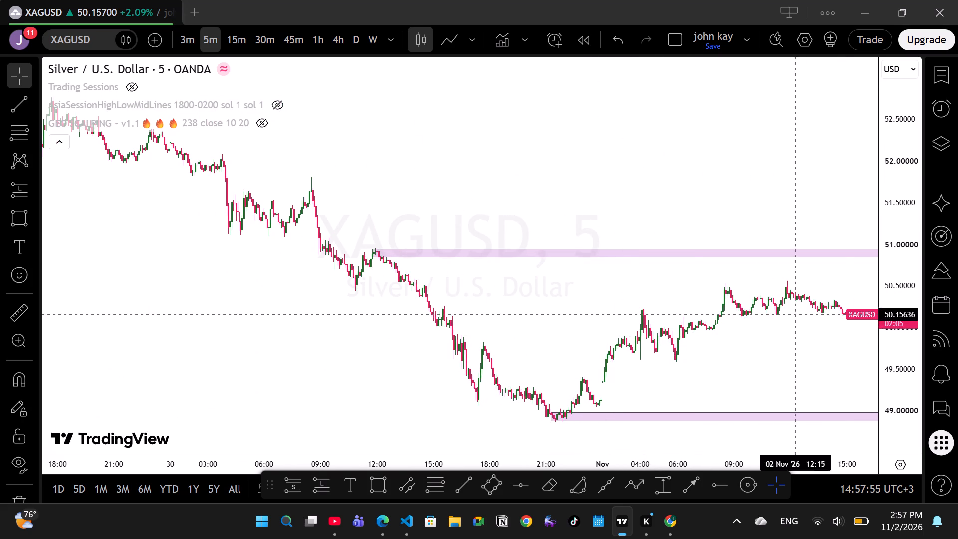
pyautogui.moveTo(902, 351); pyautogui.dragTo(868, 214)
pyautogui.moveTo(622, 308); pyautogui.dragTo(388, 171)
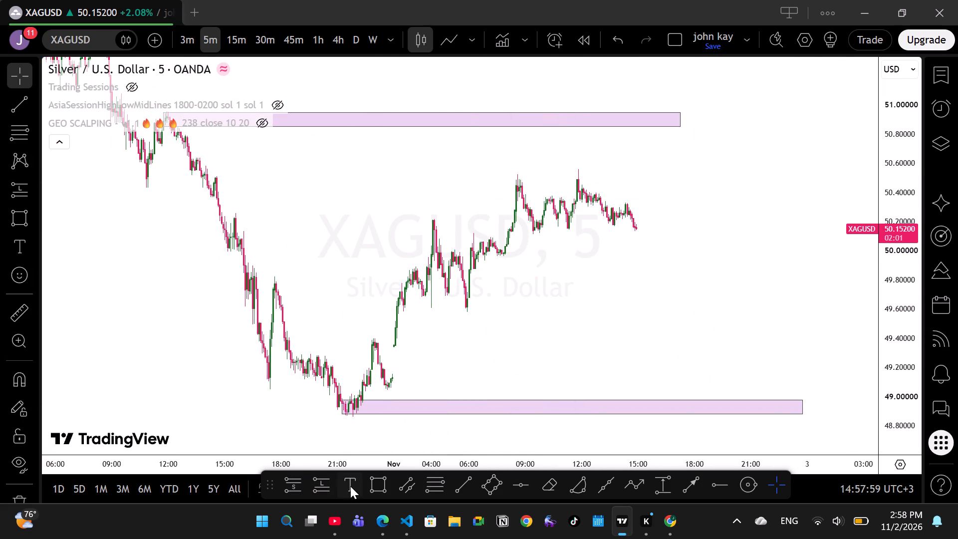
pyautogui.click(376, 483)
pyautogui.moveTo(463, 310); pyautogui.dragTo(463, 307)
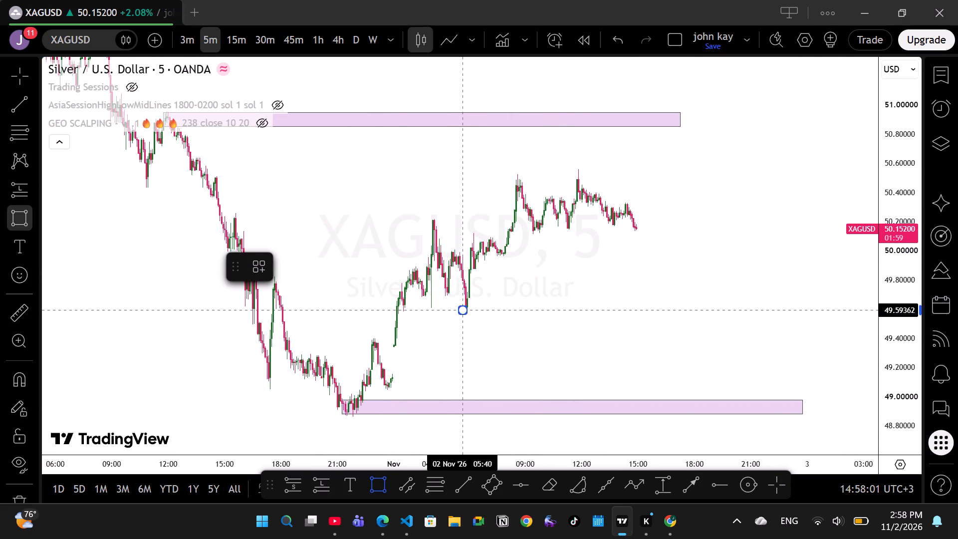
pyautogui.moveTo(463, 307); pyautogui.dragTo(568, 294)
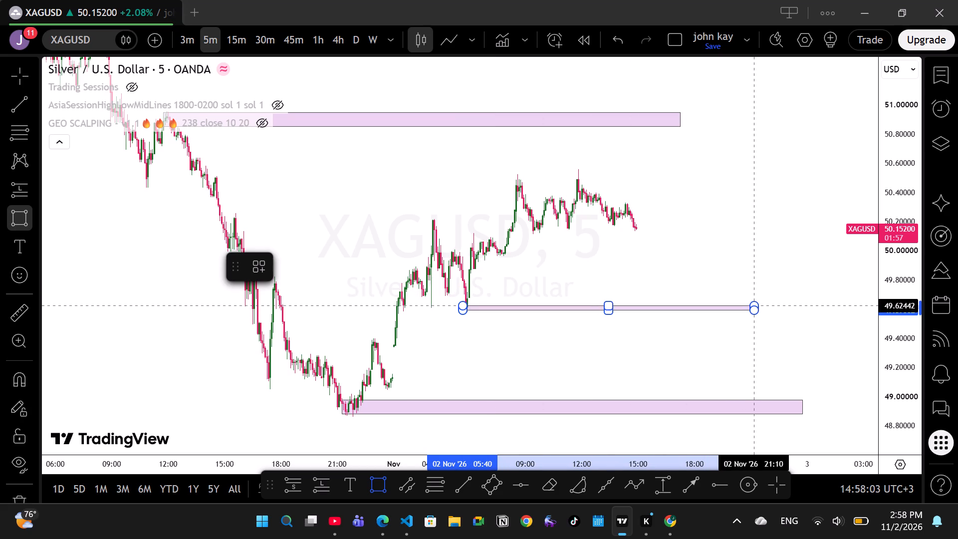
pyautogui.doubleClick(788, 298)
pyautogui.click(772, 272)
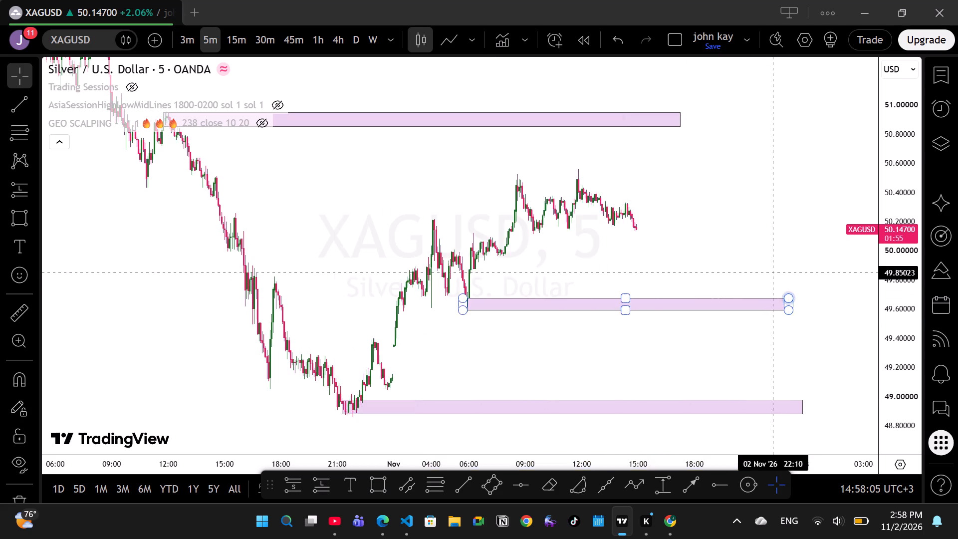
# Draw a rectangle zone along the 2 Nov intraday lows, about 50.13 to 50.17, from 08:10 to about 15:45.
pyautogui.moveTo(762, 267); pyautogui.dragTo(789, 281)
pyautogui.moveTo(906, 300); pyautogui.dragTo(903, 216)
pyautogui.moveTo(676, 232); pyautogui.dragTo(655, 269)
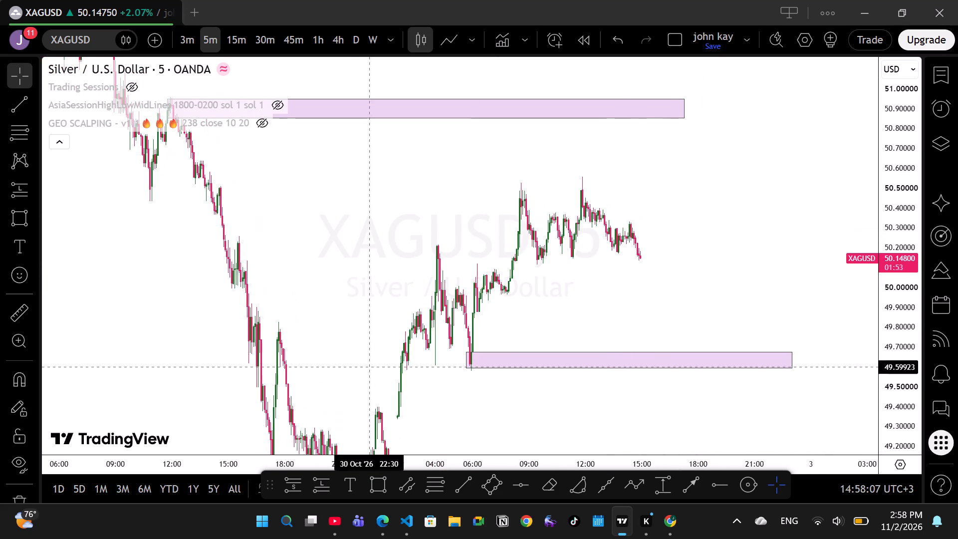
pyautogui.click(388, 481)
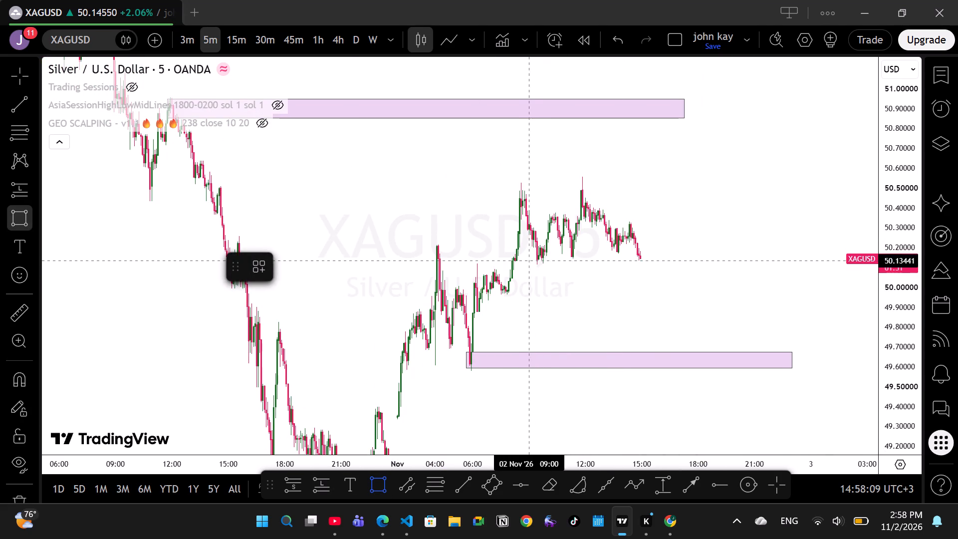
pyautogui.click(633, 262)
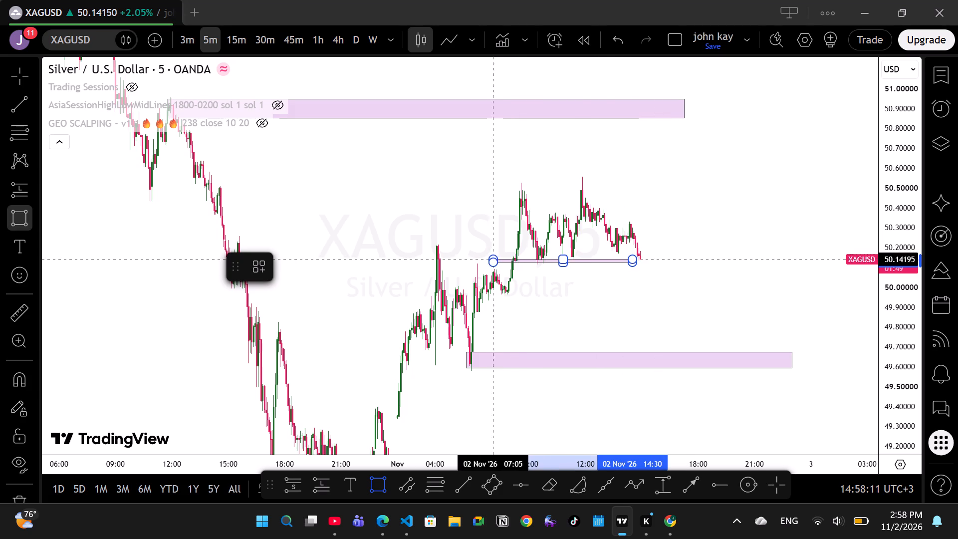
pyautogui.click(513, 256)
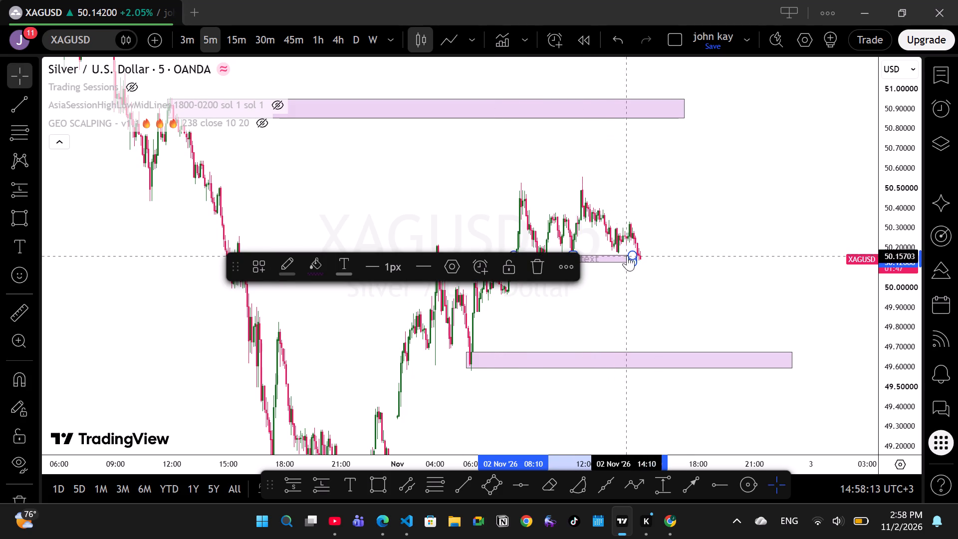
pyautogui.moveTo(632, 254); pyautogui.dragTo(656, 254)
pyautogui.click(682, 233)
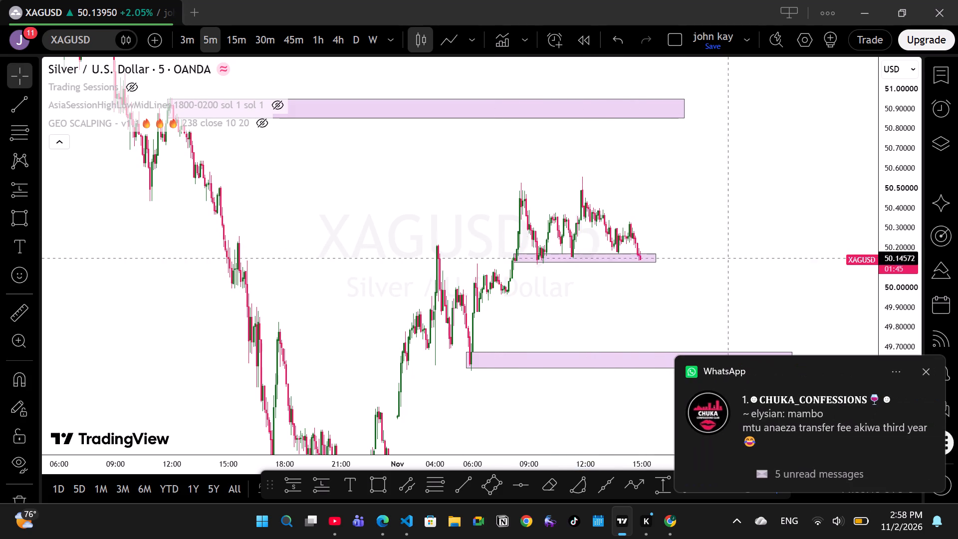
# Examine the 2 Nov XAGUSD 5-minute price action around the new support zone and the swing-low zone beneath it.
pyautogui.scroll(3, 744, 259)
pyautogui.scroll(3, 689, 272)
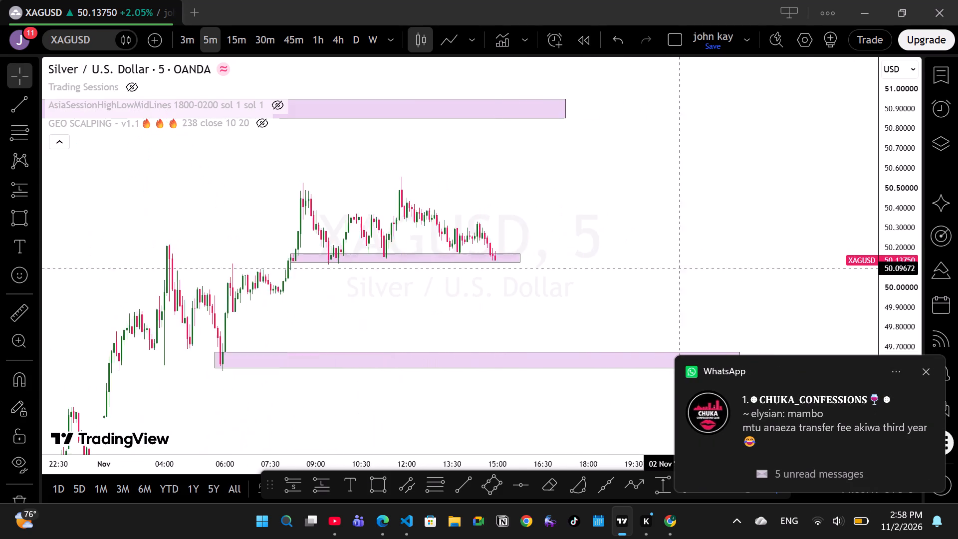
pyautogui.scroll(2, 673, 266)
pyautogui.moveTo(488, 297); pyautogui.dragTo(898, 230)
pyautogui.moveTo(903, 296); pyautogui.dragTo(898, 207)
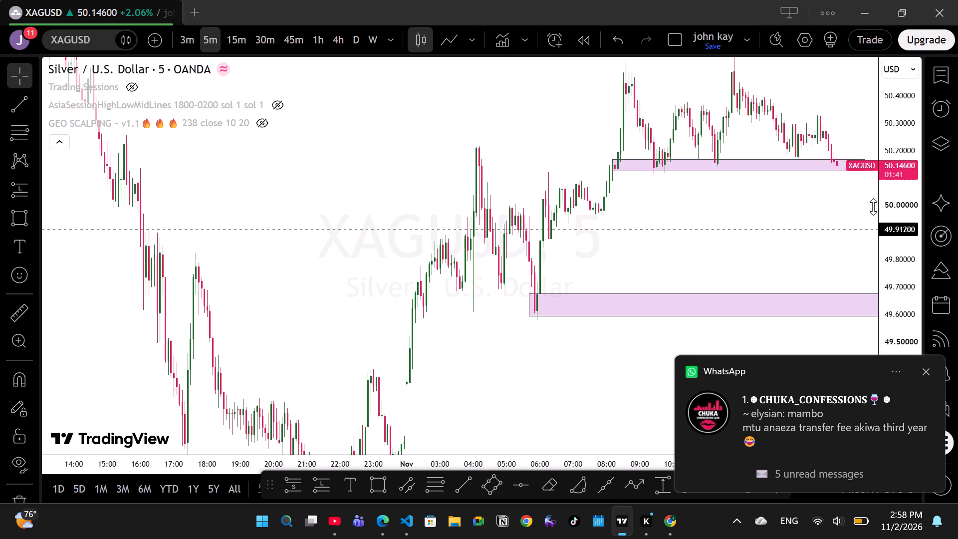
pyautogui.moveTo(791, 229); pyautogui.dragTo(552, 230)
pyautogui.scroll(12, 551, 231)
pyautogui.moveTo(510, 242); pyautogui.dragTo(707, 269)
pyautogui.click(826, 256)
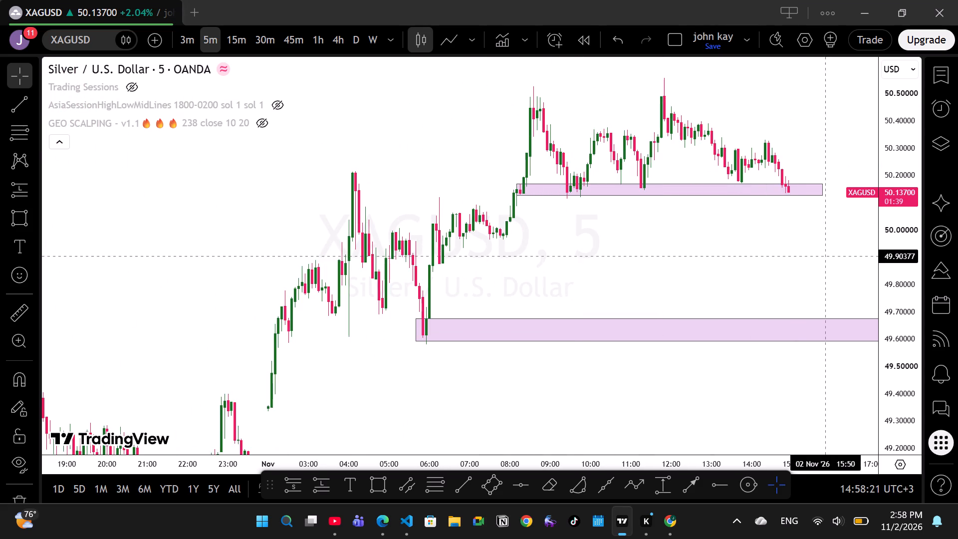
pyautogui.moveTo(922, 279); pyautogui.dragTo(909, 232)
pyautogui.moveTo(891, 274); pyautogui.dragTo(889, 250)
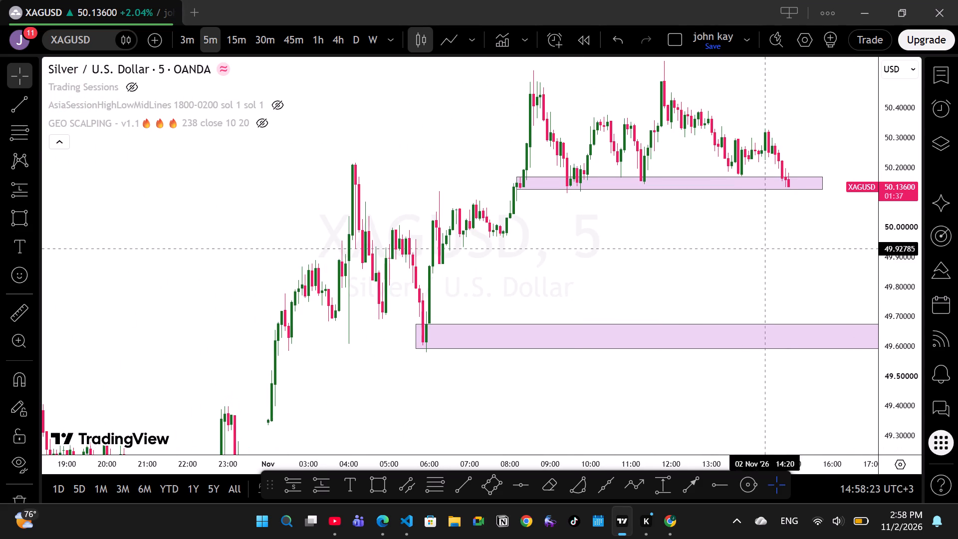
pyautogui.moveTo(736, 251); pyautogui.dragTo(683, 281)
pyautogui.scroll(-1, 642, 282)
pyautogui.scroll(3, 680, 271)
pyautogui.scroll(-2, 660, 272)
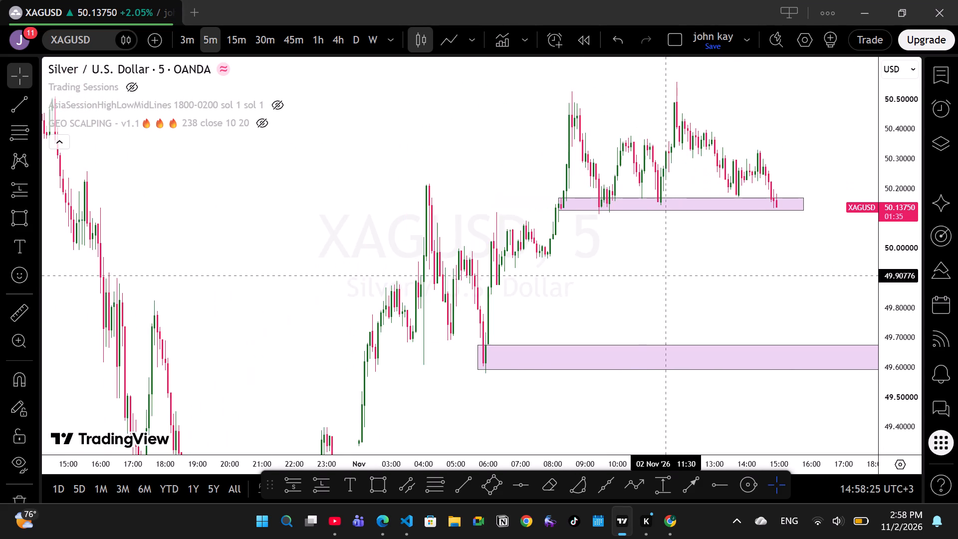
pyautogui.moveTo(669, 288); pyautogui.dragTo(669, 318)
pyautogui.scroll(1, 546, 292)
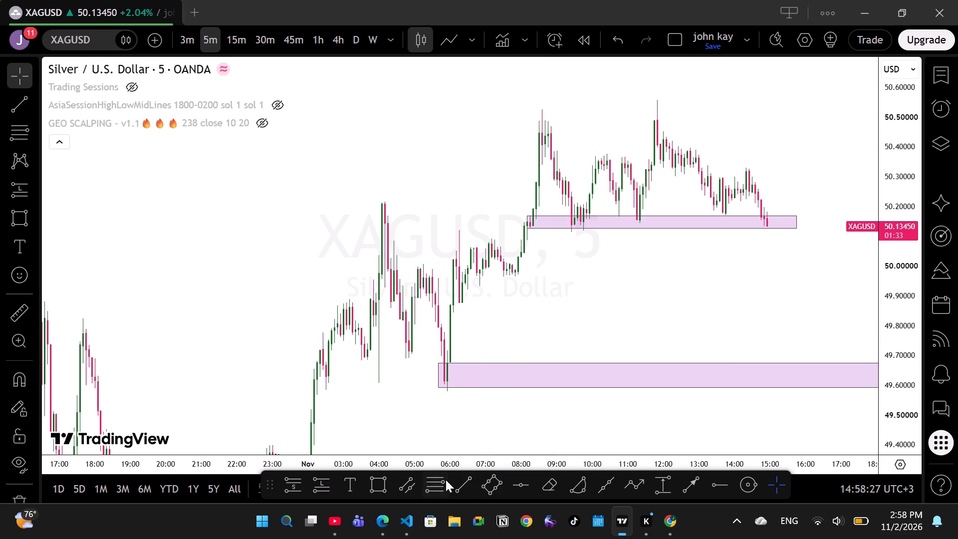
# Draw a horizontal trend line from the 08:35 swing high on 2 Nov at about 50.53 across to 11:55.
pyautogui.click(452, 480)
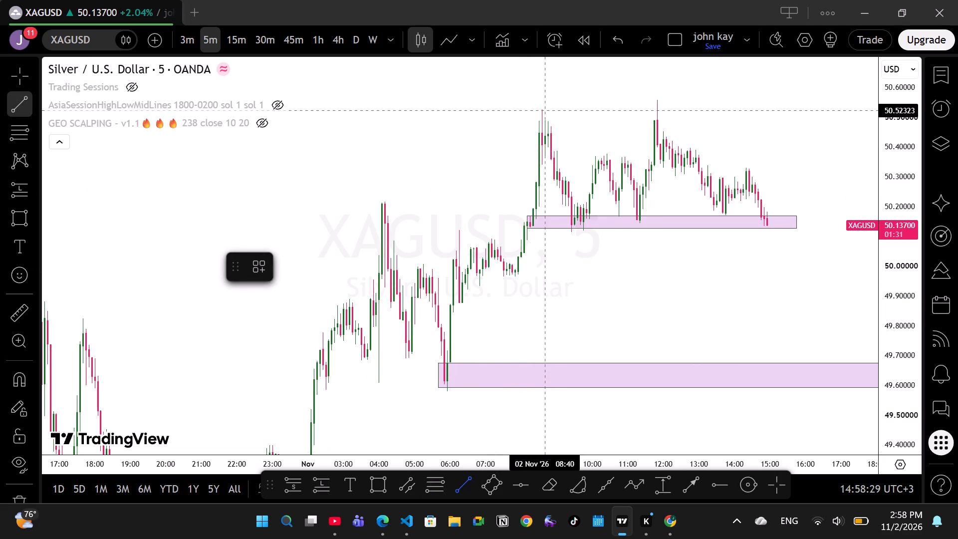
pyautogui.moveTo(542, 110); pyautogui.dragTo(670, 107)
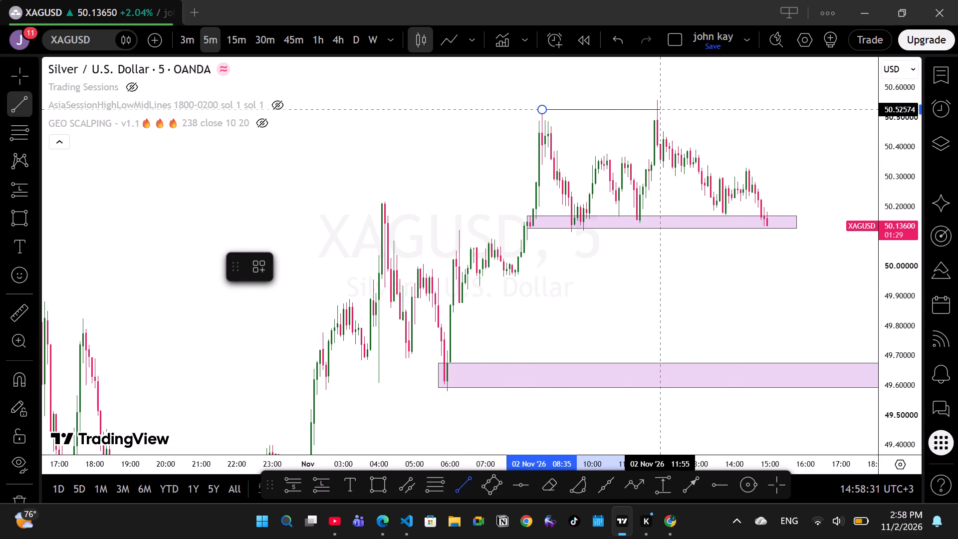
pyautogui.doubleClick(661, 109)
pyautogui.click(726, 127)
pyautogui.click(656, 301)
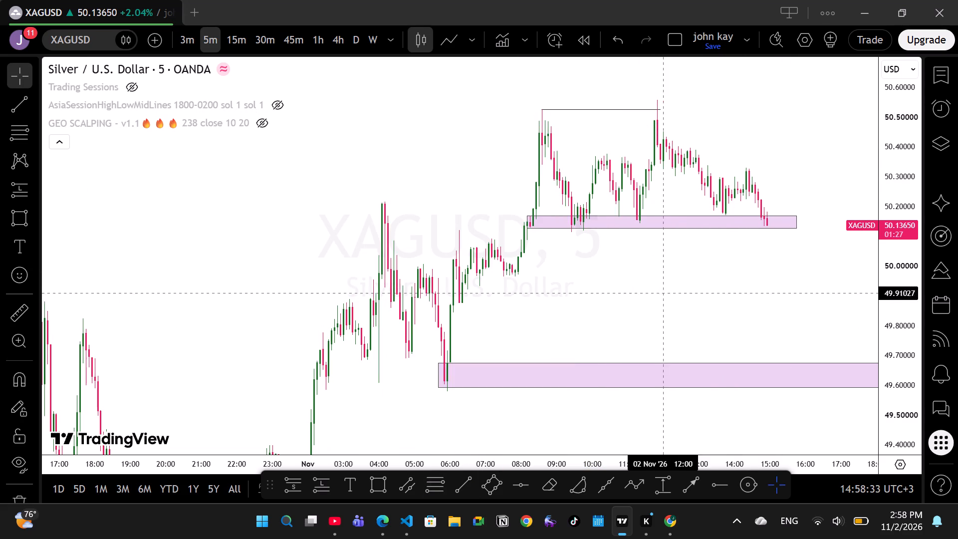
# Draw a horizontal trend line from the 09:25 low on 2 Nov at about 50.12 across to 15:10.
pyautogui.click(462, 484)
pyautogui.moveTo(571, 230); pyautogui.dragTo(638, 230)
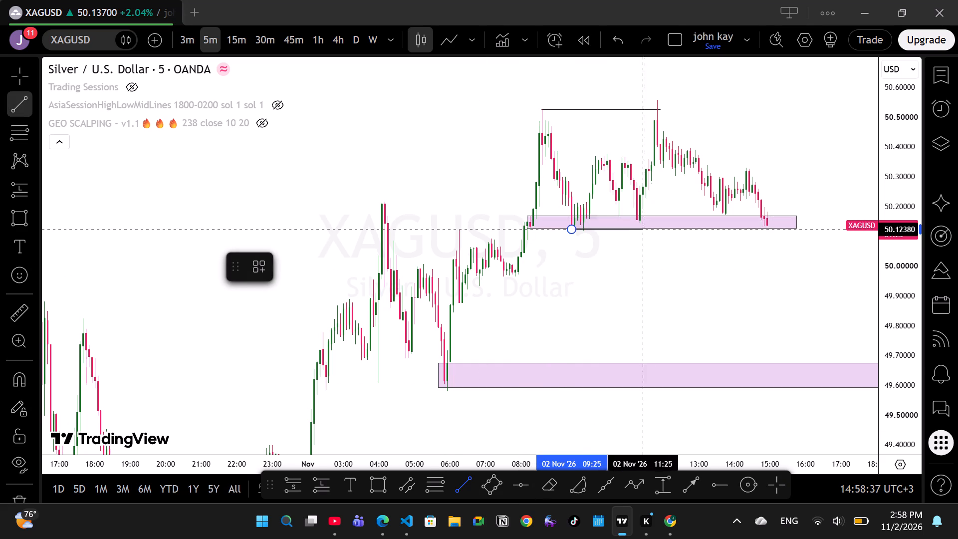
pyautogui.click(776, 230)
pyautogui.click(776, 230)
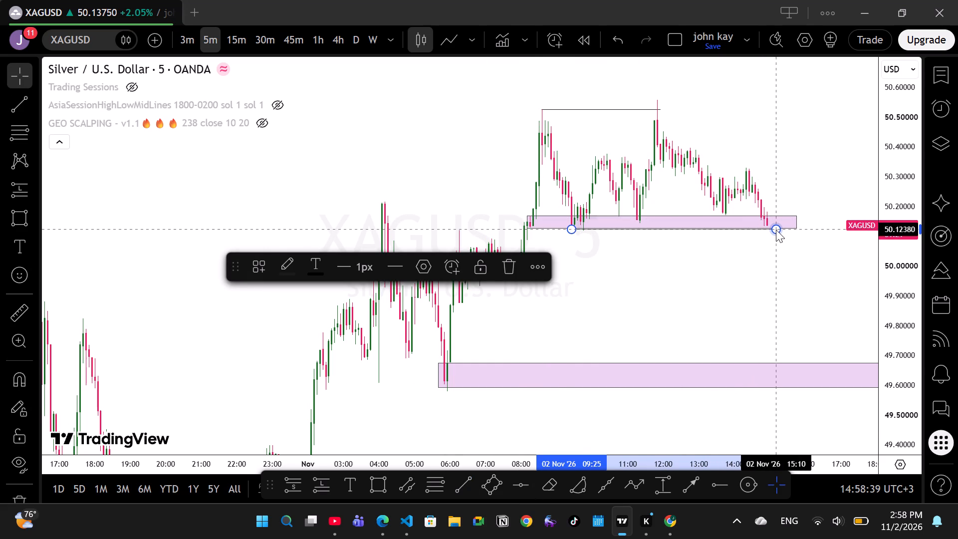
# Lower both ends of the trend line below the consolidation zone to about 50.11 and extend it to 15:50.
pyautogui.click(756, 240)
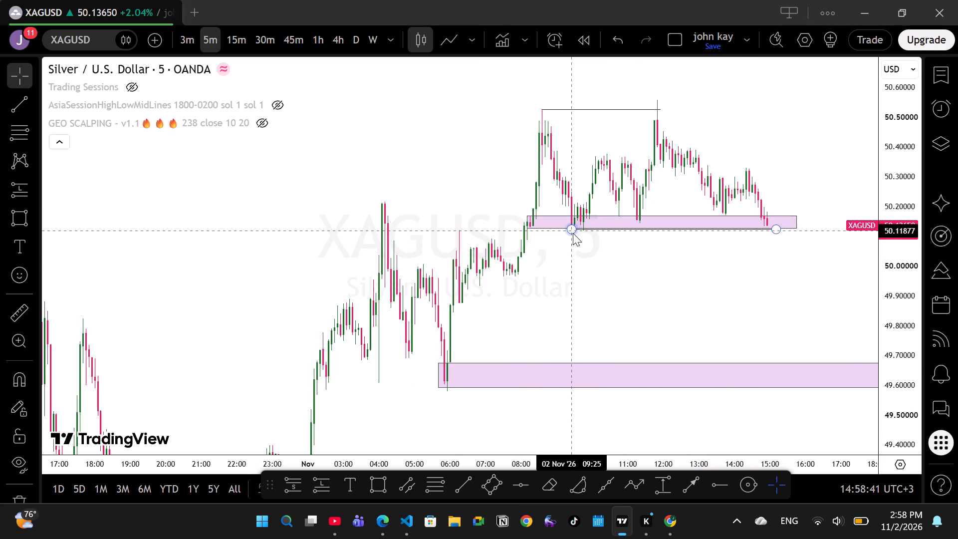
pyautogui.doubleClick(573, 239)
pyautogui.moveTo(572, 227); pyautogui.dragTo(573, 234)
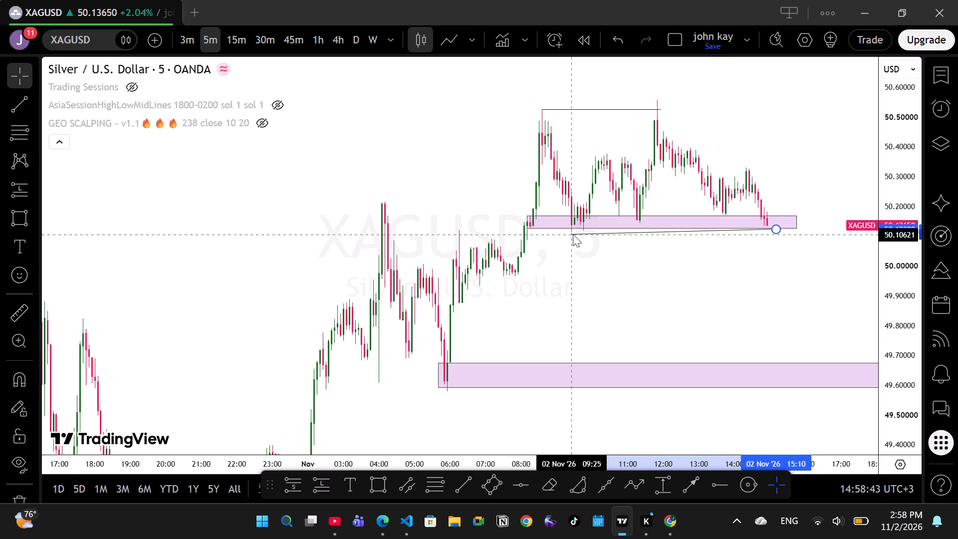
pyautogui.moveTo(573, 234); pyautogui.dragTo(572, 233)
pyautogui.click(597, 271)
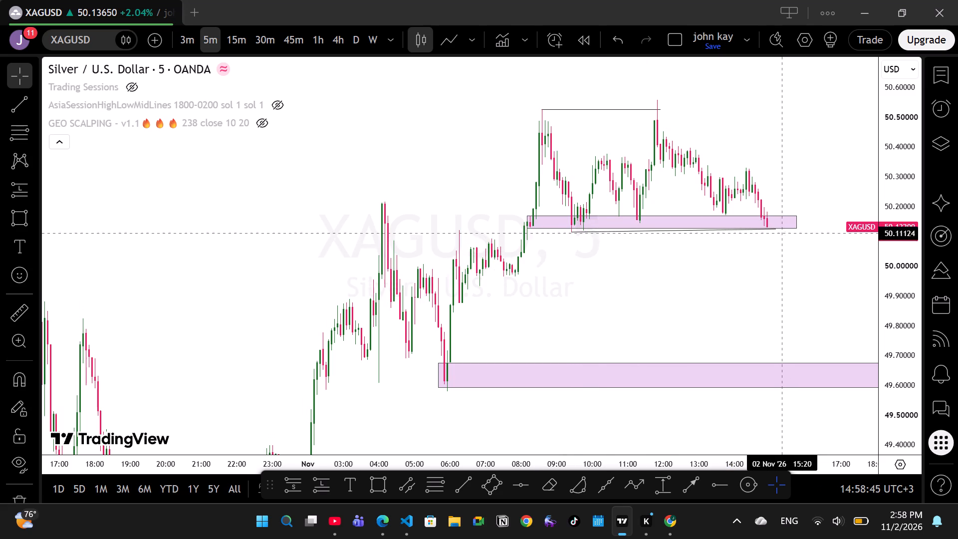
pyautogui.moveTo(776, 229); pyautogui.dragTo(779, 235)
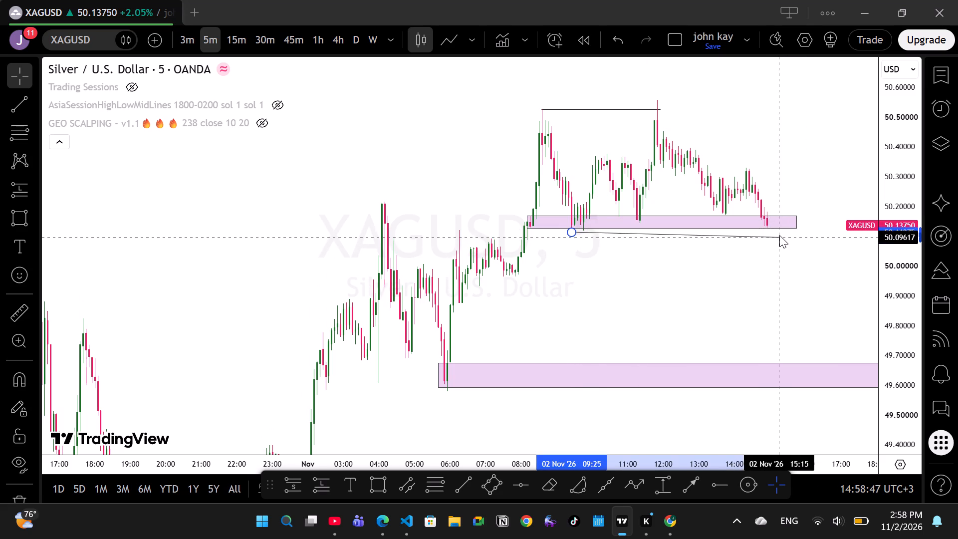
pyautogui.moveTo(779, 235); pyautogui.dragTo(799, 231)
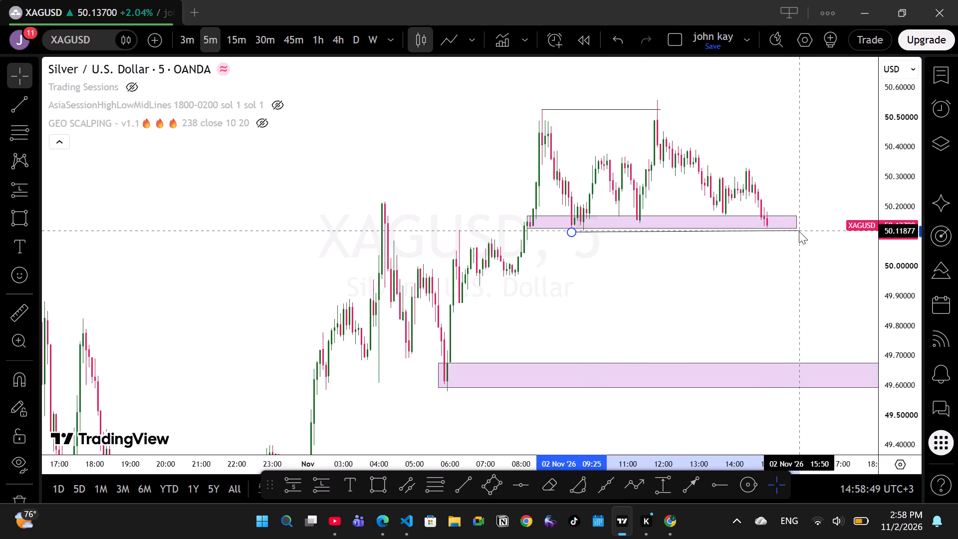
pyautogui.moveTo(799, 231); pyautogui.dragTo(799, 233)
pyautogui.click(799, 233)
pyautogui.click(750, 255)
# Examine the latest 5-minute candles against the 50.11 line and the zones above and below it.
pyautogui.moveTo(724, 270); pyautogui.dragTo(730, 275)
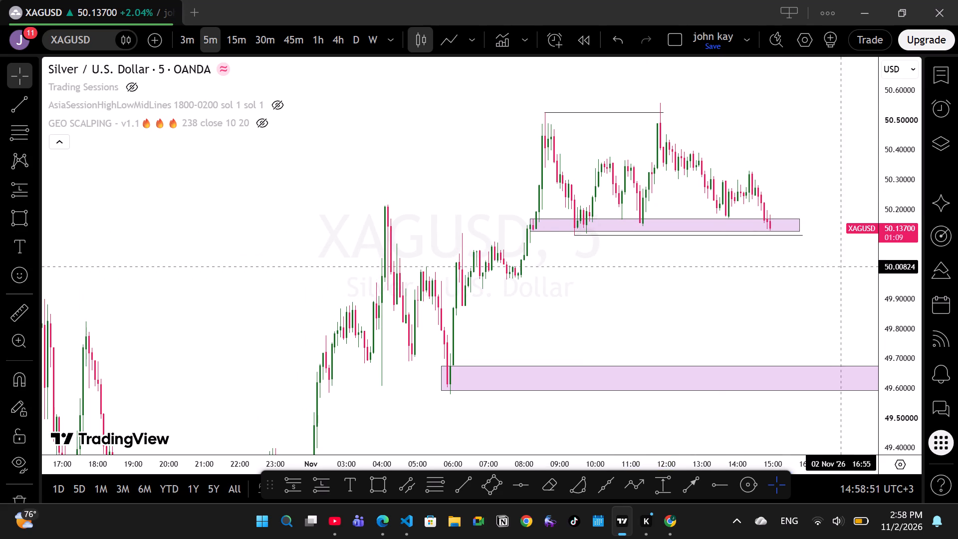
pyautogui.moveTo(903, 311); pyautogui.dragTo(892, 259)
pyautogui.scroll(10, 665, 255)
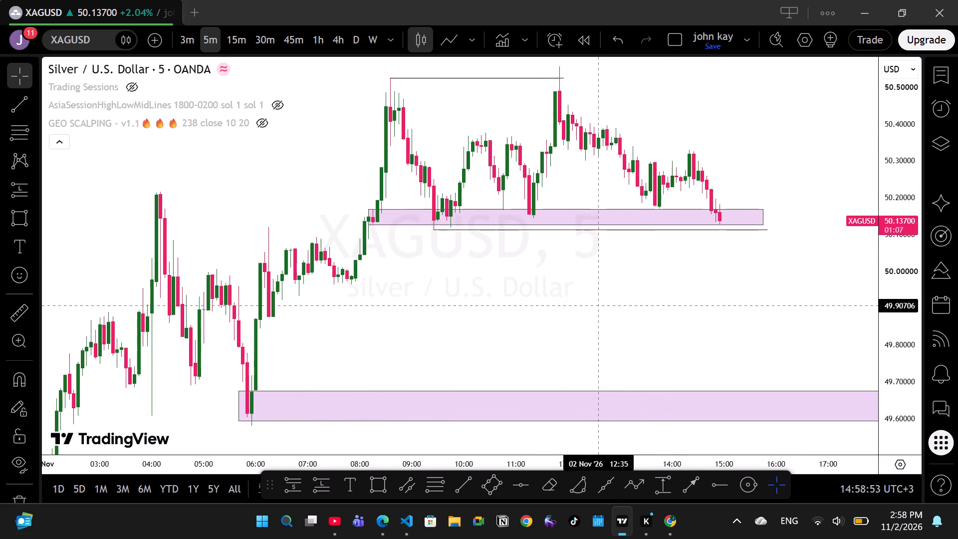
pyautogui.moveTo(563, 323); pyautogui.dragTo(702, 287)
pyautogui.moveTo(908, 262); pyautogui.dragTo(903, 298)
pyautogui.moveTo(694, 281); pyautogui.dragTo(614, 281)
pyautogui.scroll(-2, 582, 278)
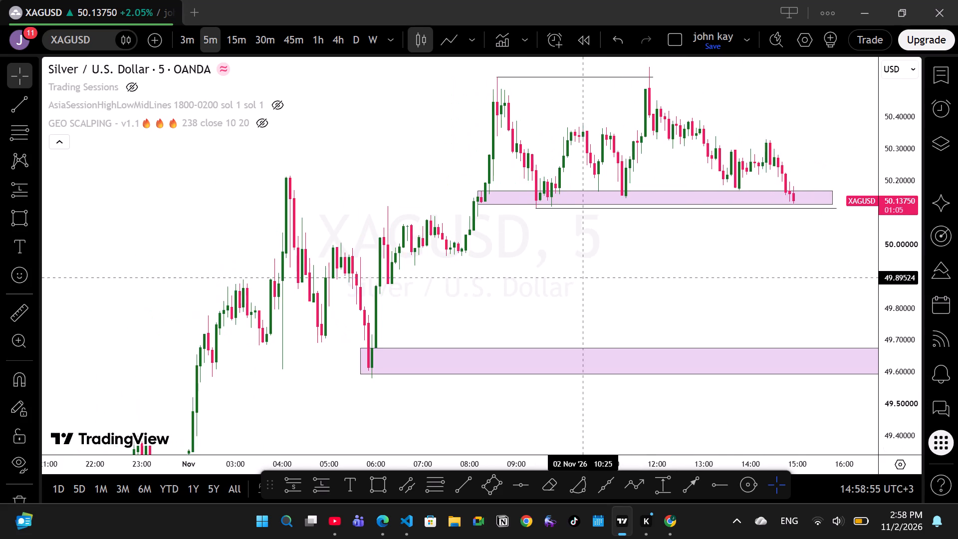
pyautogui.scroll(1, 695, 290)
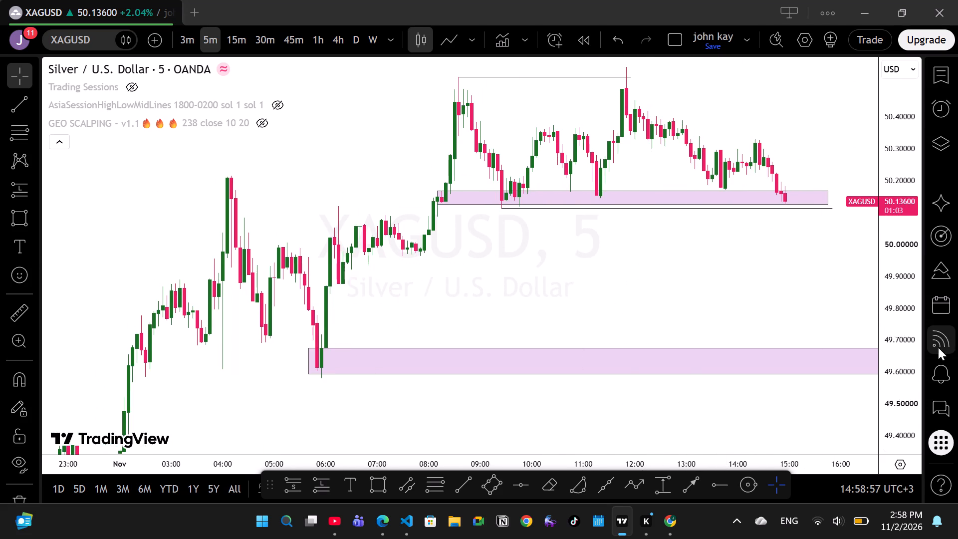
pyautogui.moveTo(899, 332); pyautogui.dragTo(896, 323)
pyautogui.moveTo(658, 312); pyautogui.dragTo(539, 302)
pyautogui.moveTo(645, 316); pyautogui.dragTo(615, 310)
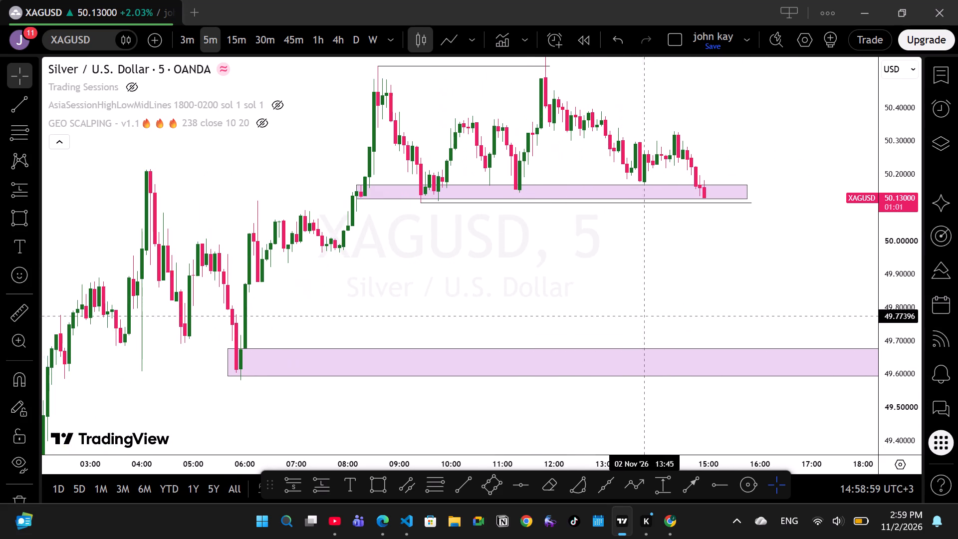
# Resize the 2 Nov swing-low zone to end at 19:00 and raise its lower edge to about 49.61 at the swing-low candles.
pyautogui.moveTo(615, 310); pyautogui.dragTo(479, 309)
pyautogui.moveTo(646, 313); pyautogui.dragTo(166, 184)
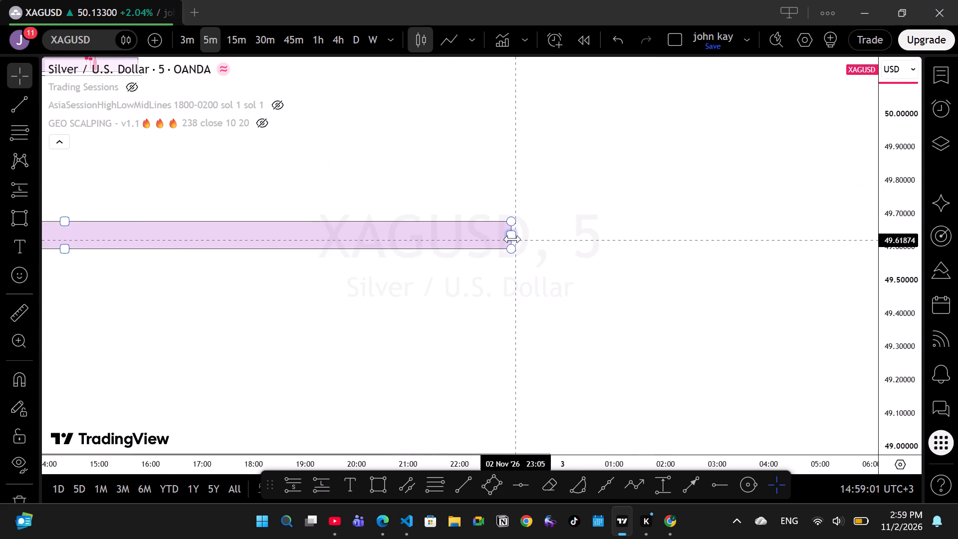
pyautogui.moveTo(511, 238); pyautogui.dragTo(304, 210)
pyautogui.moveTo(218, 324); pyautogui.dragTo(741, 373)
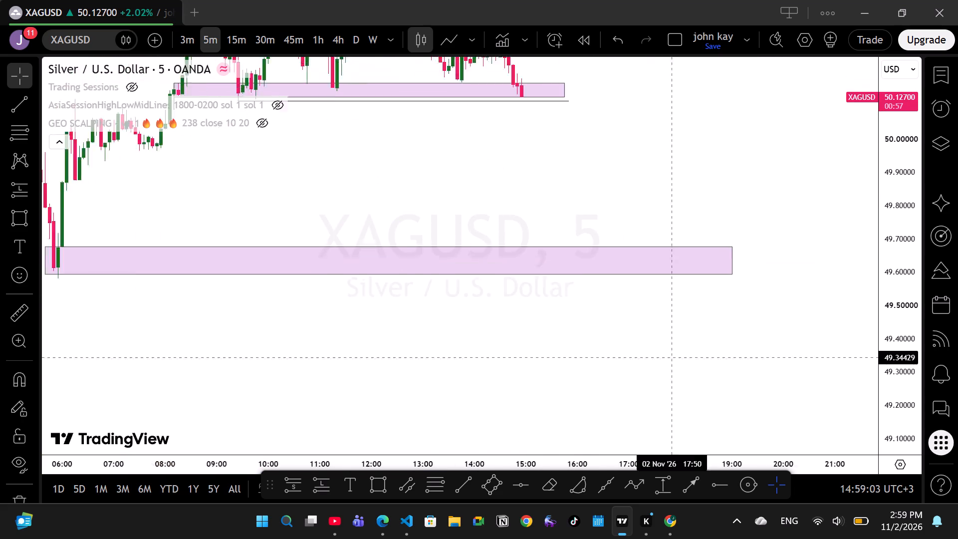
pyautogui.moveTo(741, 373); pyautogui.dragTo(810, 378)
pyautogui.moveTo(767, 242); pyautogui.dragTo(720, 258)
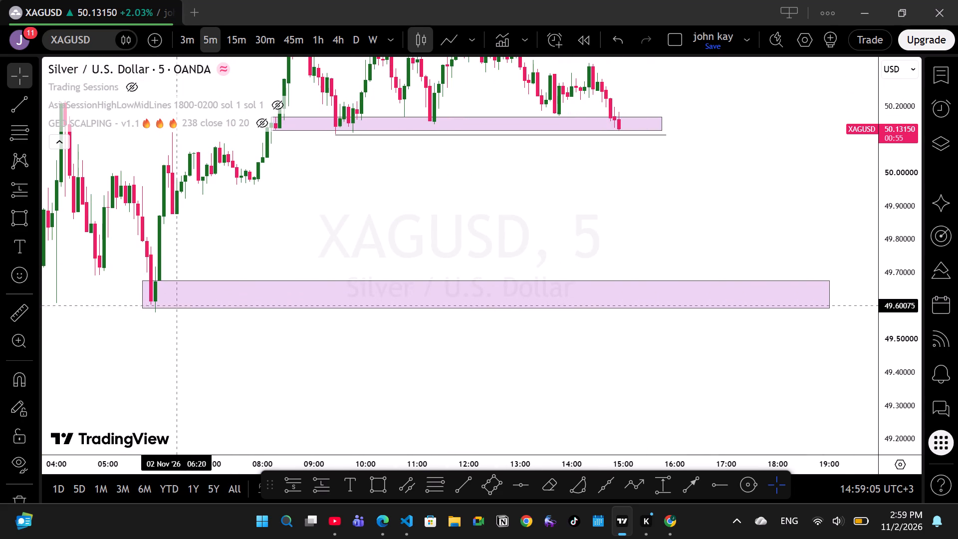
pyautogui.moveTo(137, 307); pyautogui.dragTo(155, 304)
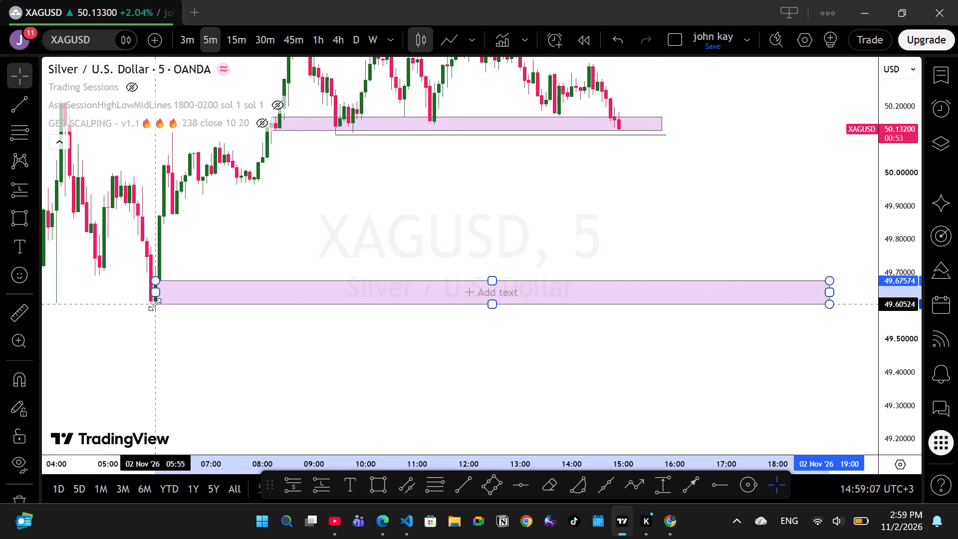
pyautogui.moveTo(155, 304); pyautogui.dragTo(150, 302)
pyautogui.click(351, 214)
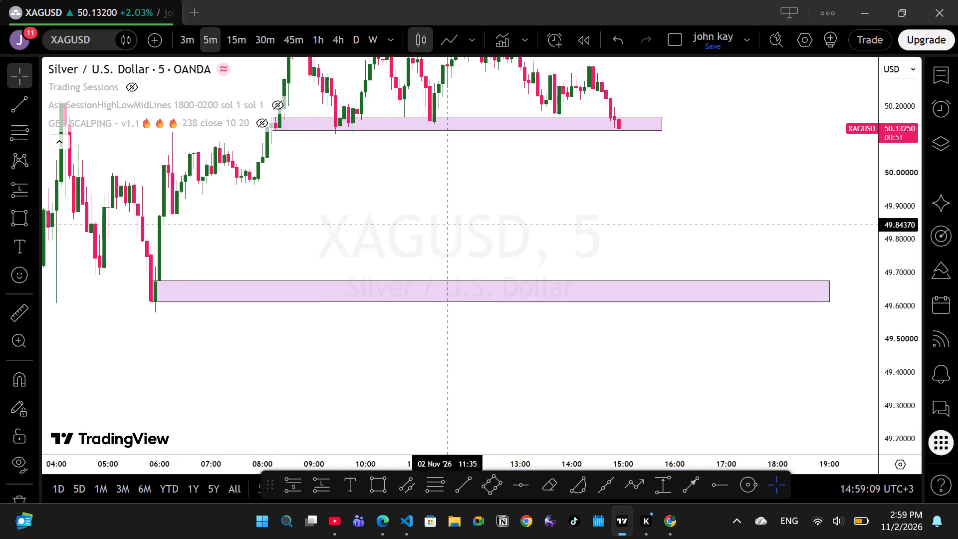
# Lower the top edge of the rectangle zone just above the 50.11 line to about 50.15.
pyautogui.moveTo(511, 216); pyautogui.dragTo(509, 253)
pyautogui.moveTo(495, 248); pyautogui.dragTo(636, 340)
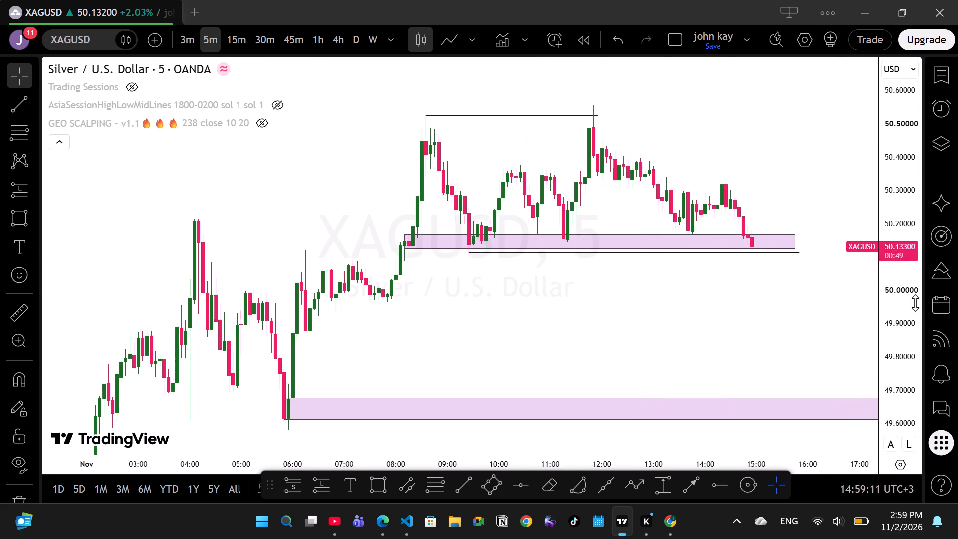
pyautogui.moveTo(908, 343); pyautogui.dragTo(906, 306)
pyautogui.moveTo(798, 329); pyautogui.dragTo(645, 332)
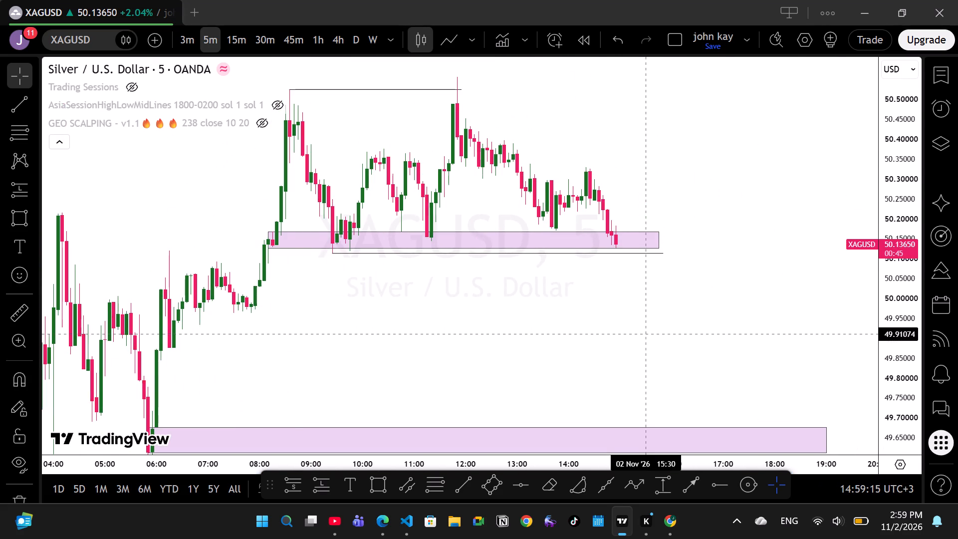
pyautogui.scroll(-2, 645, 334)
pyautogui.scroll(1, 645, 335)
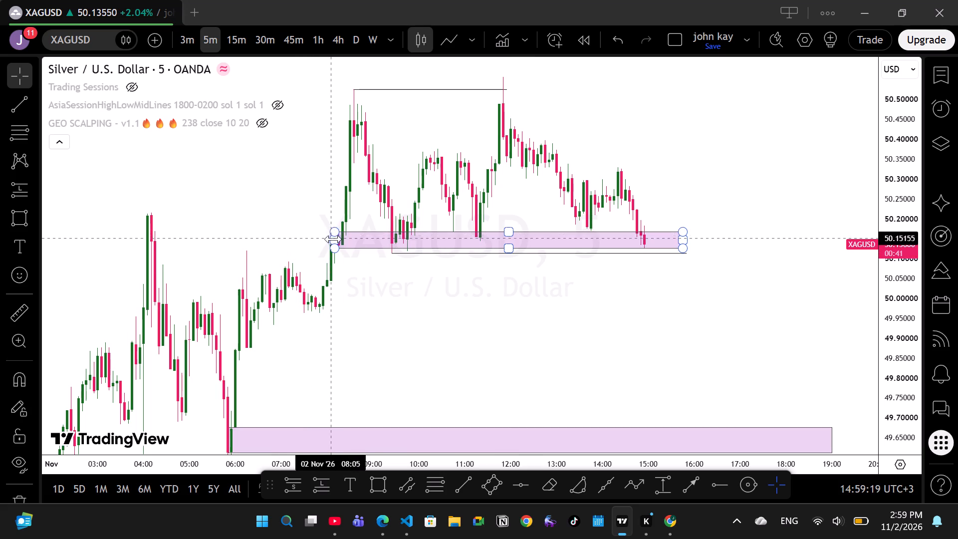
pyautogui.click(333, 240)
pyautogui.click(326, 227)
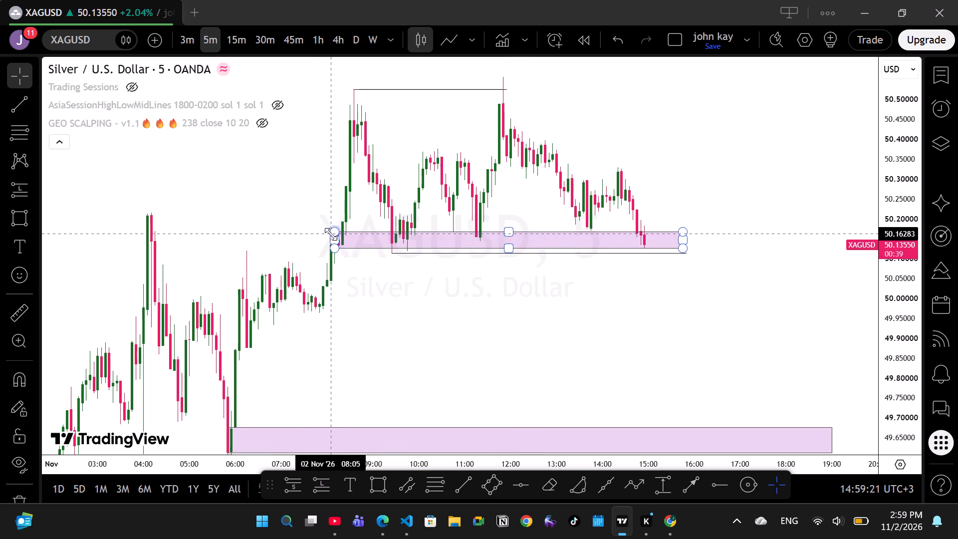
pyautogui.moveTo(331, 235); pyautogui.dragTo(332, 240)
pyautogui.click(538, 368)
# Examine the latest 5-minute candles as price trades around the narrowed zone and the 50.11 line.
pyautogui.moveTo(637, 367); pyautogui.dragTo(879, 367)
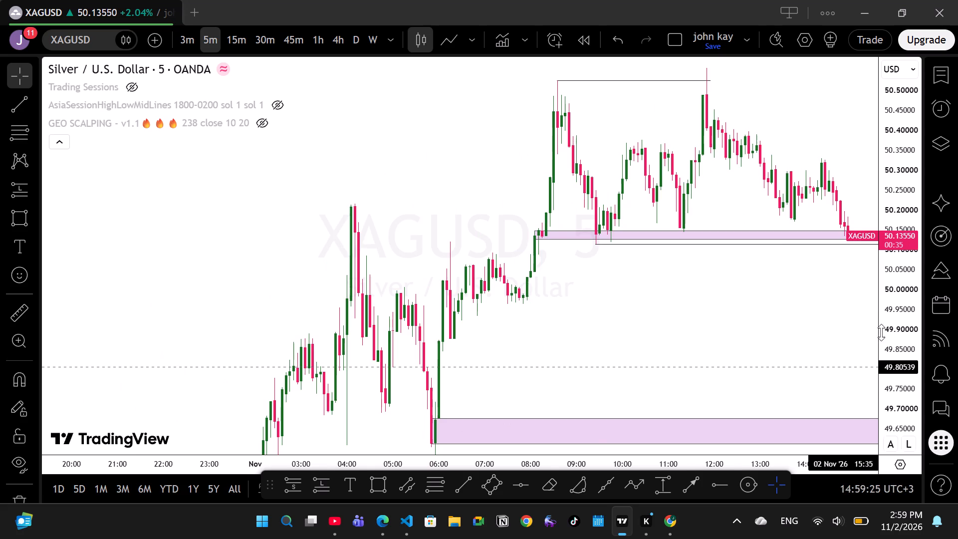
pyautogui.moveTo(808, 347); pyautogui.dragTo(497, 355)
pyautogui.click(873, 288)
pyautogui.moveTo(558, 333); pyautogui.dragTo(650, 328)
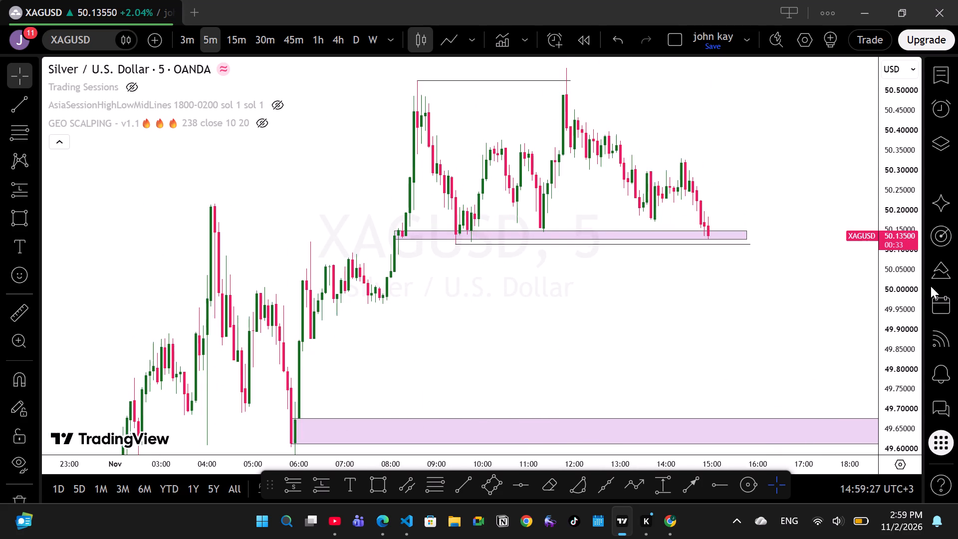
pyautogui.moveTo(901, 331); pyautogui.dragTo(897, 315)
pyautogui.moveTo(727, 318); pyautogui.dragTo(728, 329)
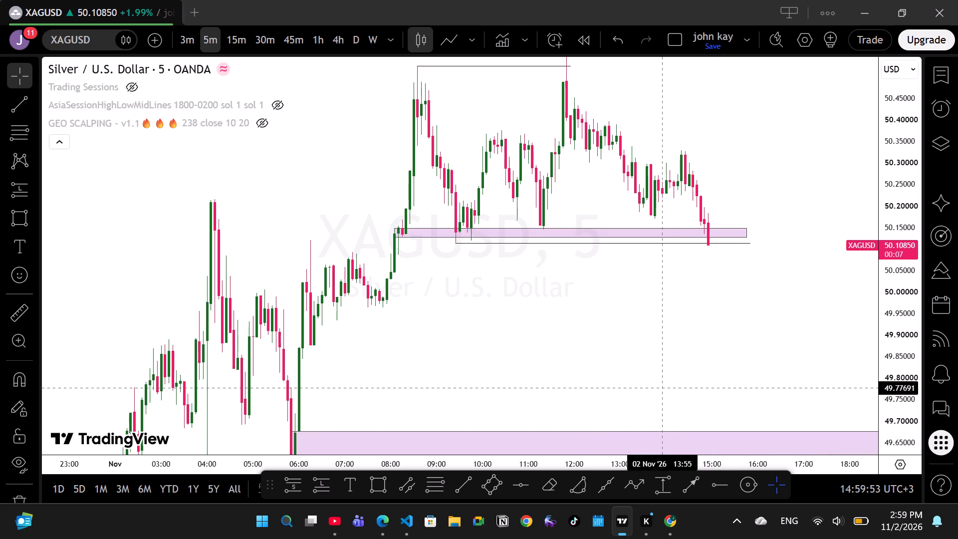
pyautogui.moveTo(905, 358); pyautogui.dragTo(902, 329)
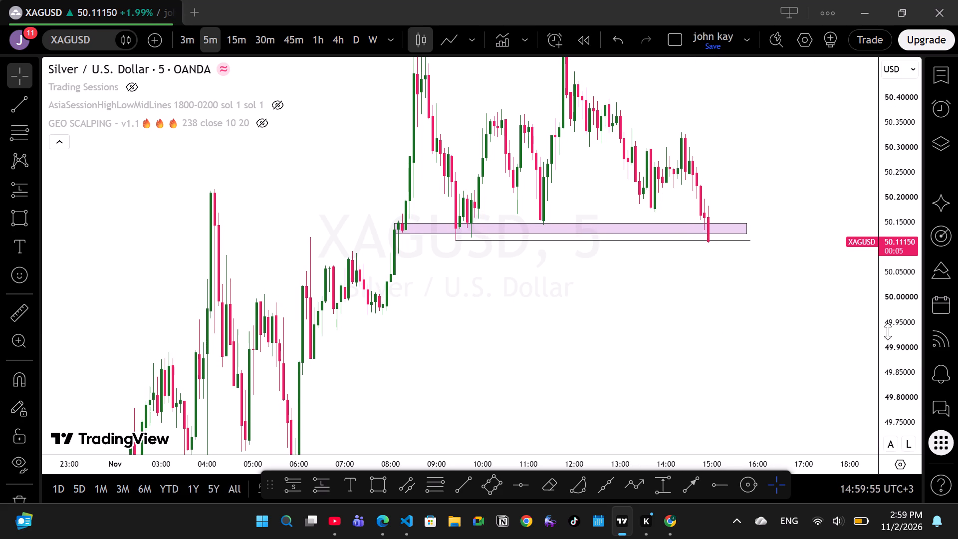
pyautogui.click(780, 326)
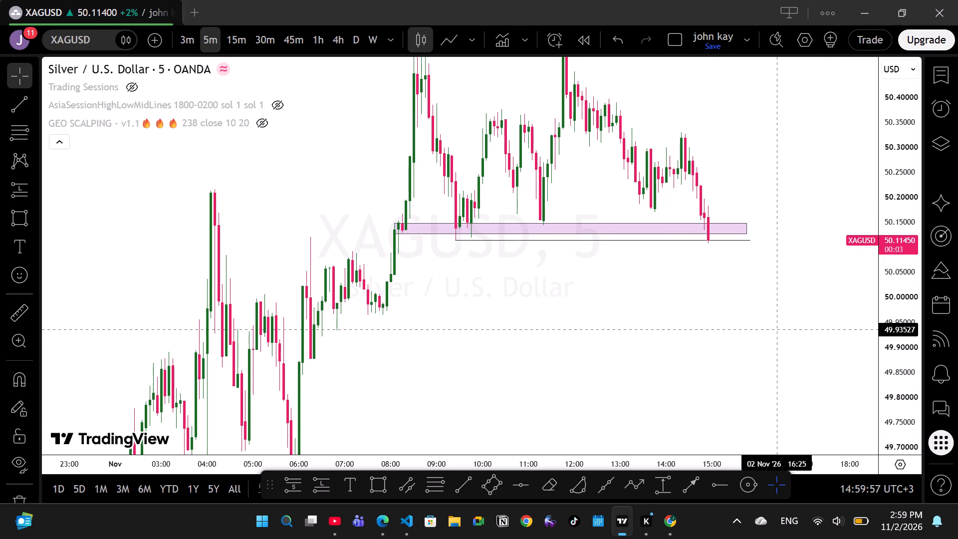
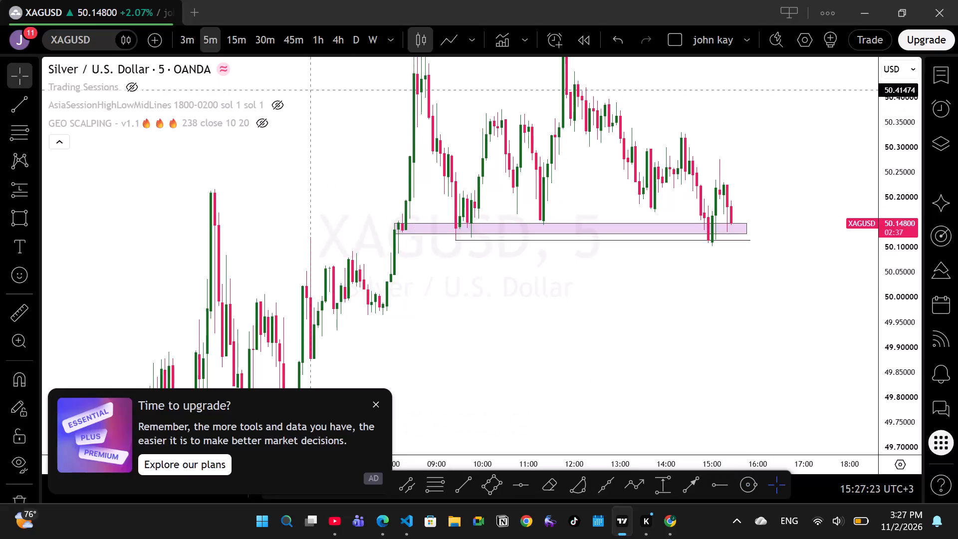
# Switch the XAGUSD chart to the 15-minute timeframe and examine price around the 50.11 line and the 2 Nov swing-low zone.
pyautogui.click(234, 34)
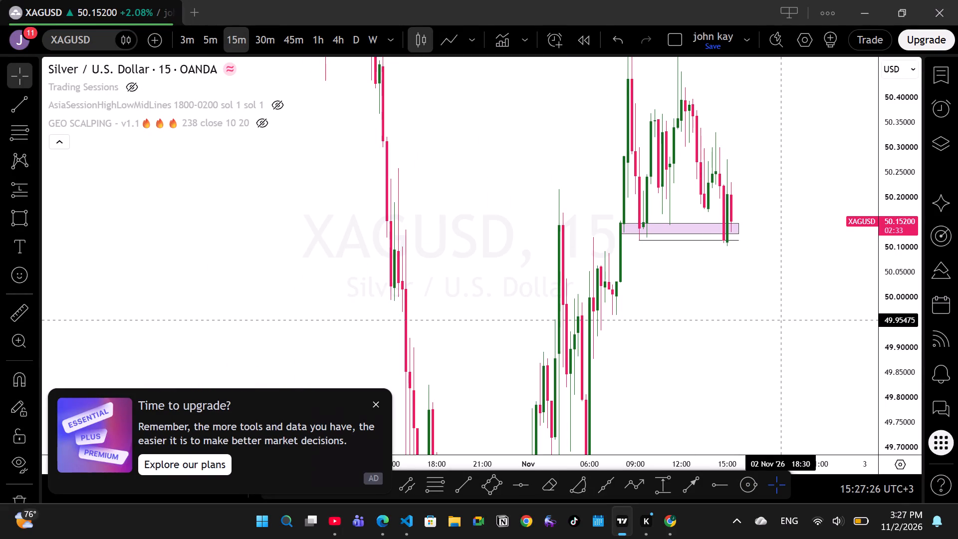
pyautogui.hscroll(-1, 782, 320)
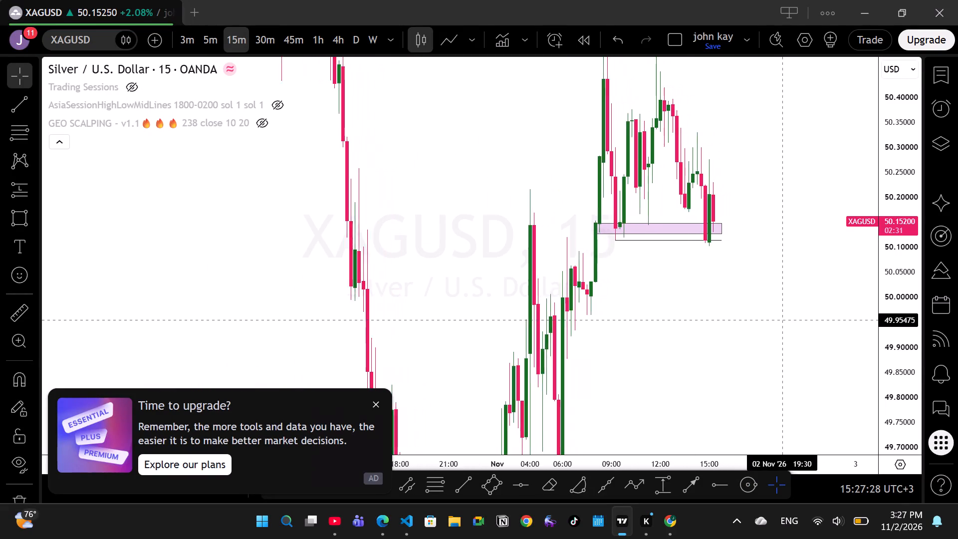
pyautogui.moveTo(902, 214); pyautogui.dragTo(885, 295)
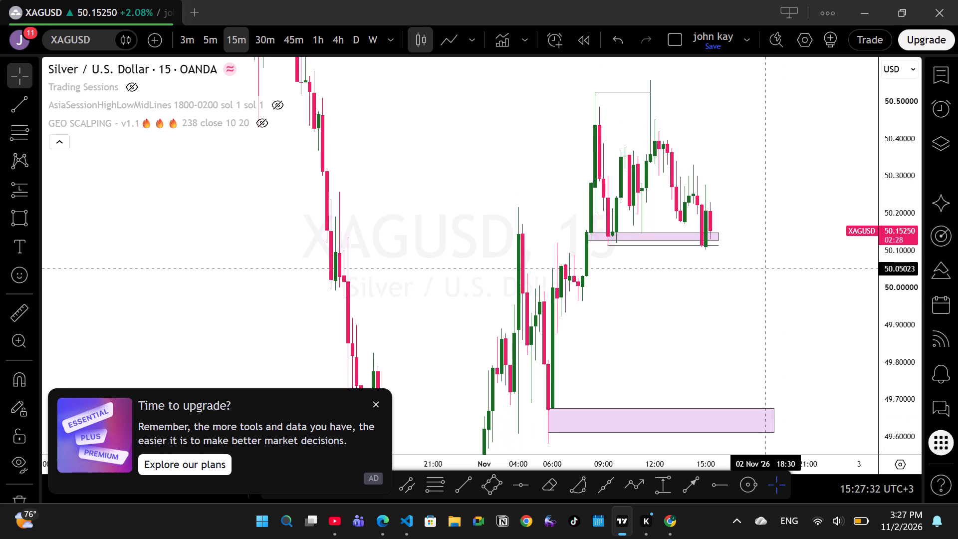
pyautogui.moveTo(765, 269); pyautogui.dragTo(762, 300)
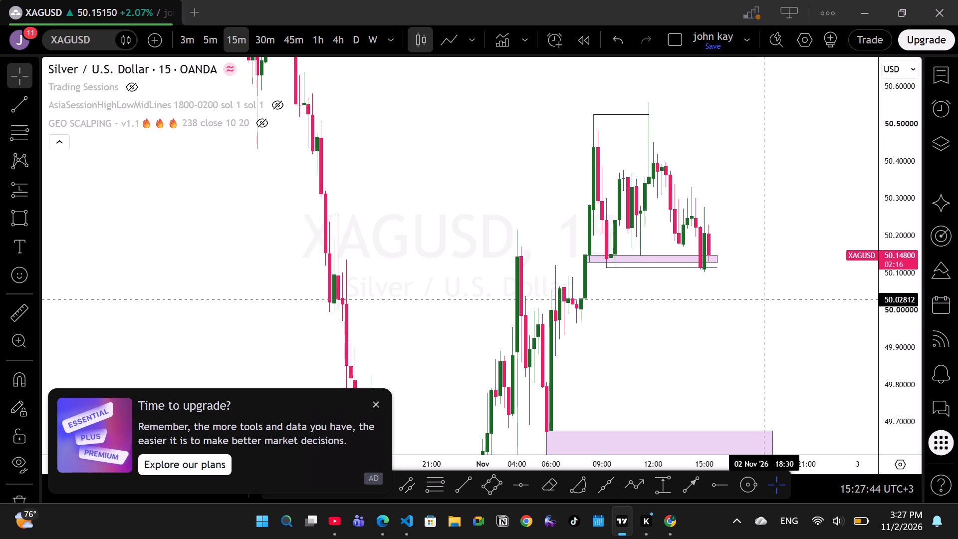
pyautogui.moveTo(502, 185); pyautogui.dragTo(508, 153)
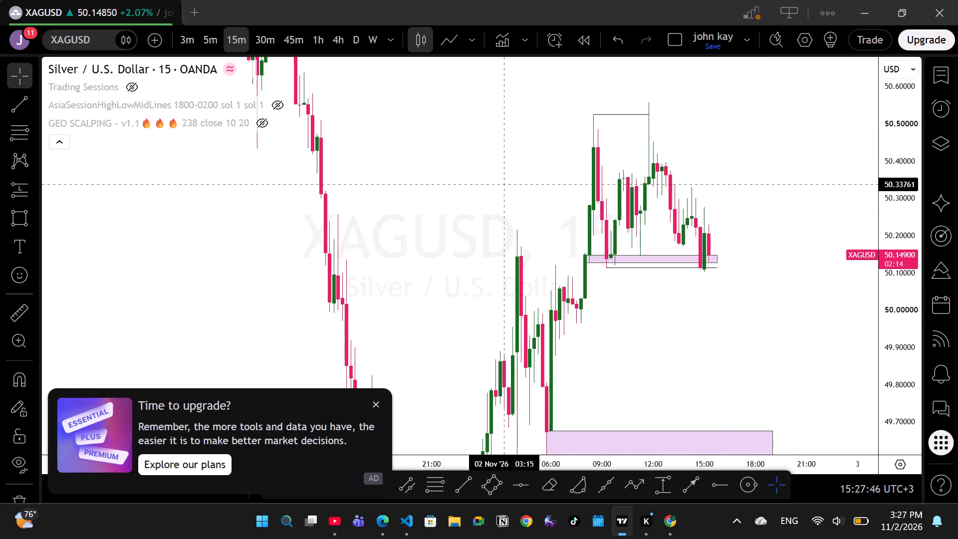
pyautogui.moveTo(508, 153); pyautogui.dragTo(535, 96)
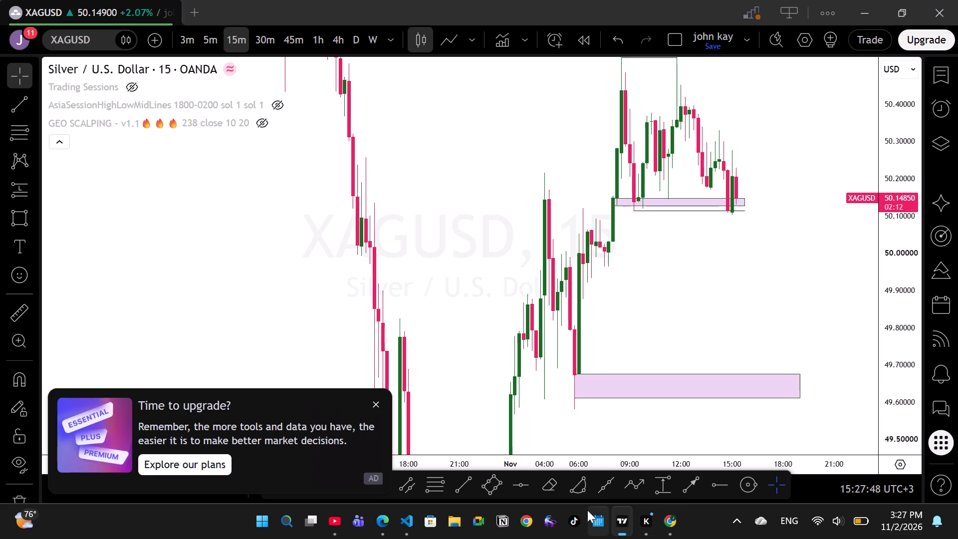
# Open XAUUSD from the watchlist and examine its 15-minute candles against the marked zones and the long position drawing.
pyautogui.click(935, 69)
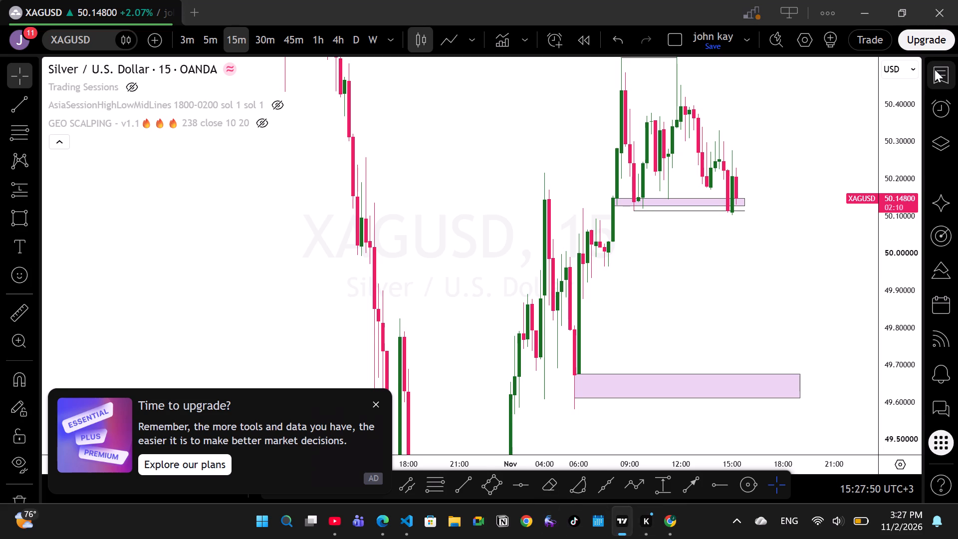
pyautogui.click(842, 220)
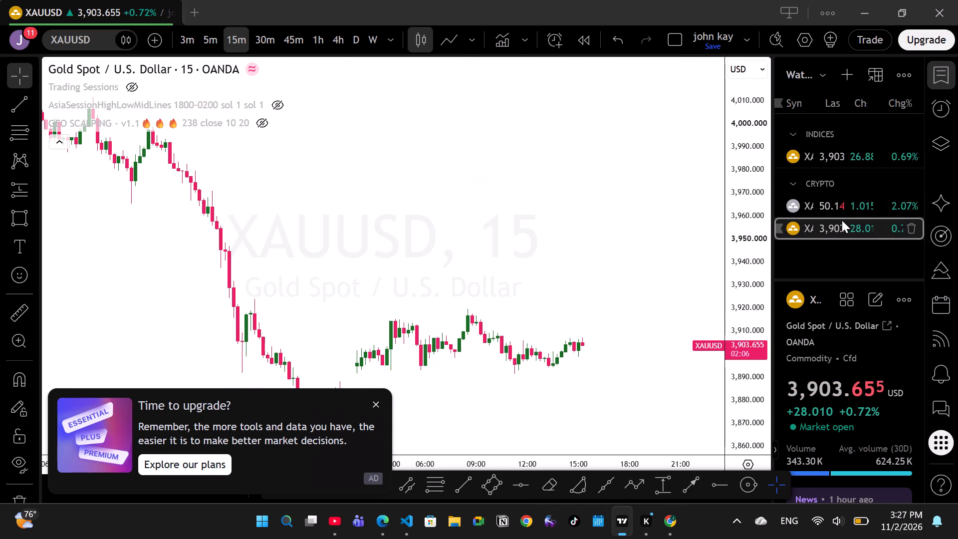
pyautogui.moveTo(742, 299); pyautogui.dragTo(711, 171)
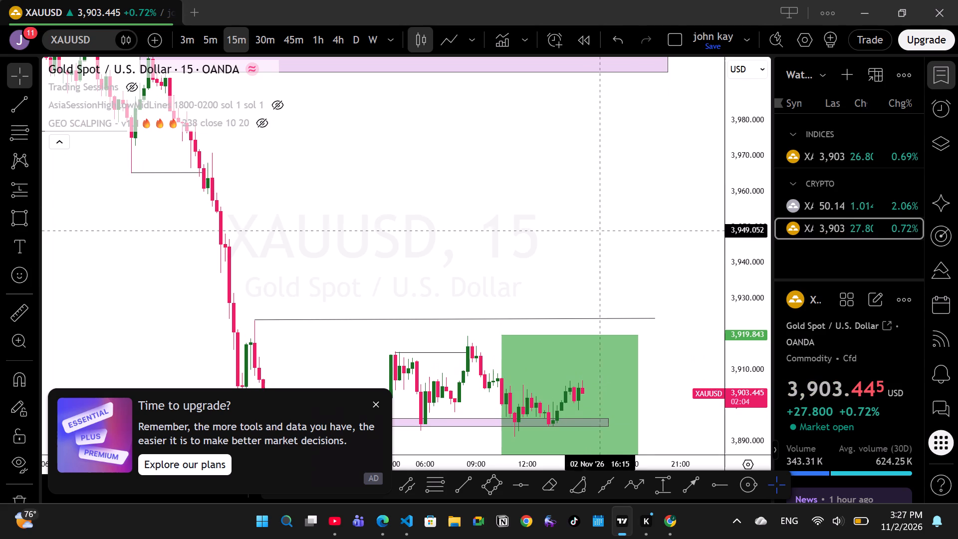
pyautogui.moveTo(577, 242); pyautogui.dragTo(607, 77)
pyautogui.moveTo(743, 301); pyautogui.dragTo(735, 234)
pyautogui.moveTo(695, 346); pyautogui.dragTo(714, 305)
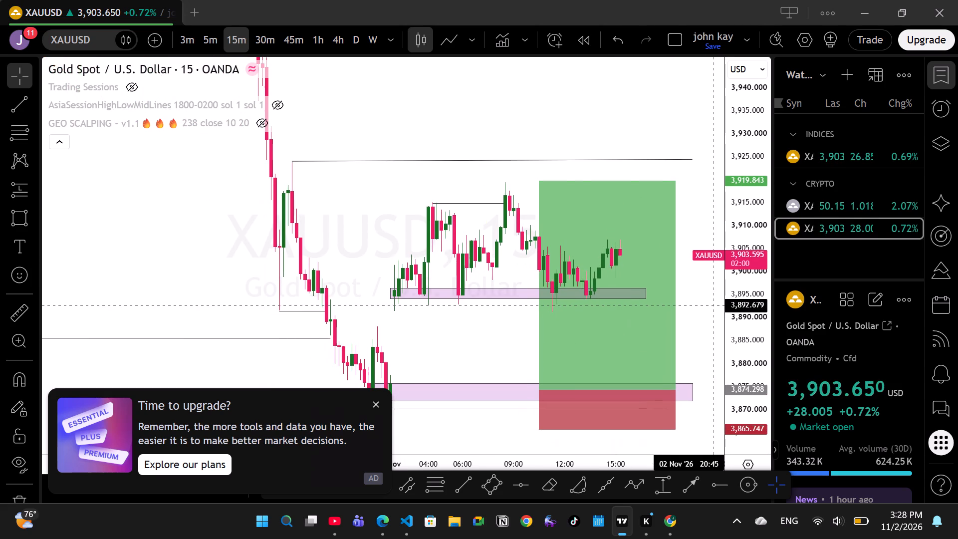
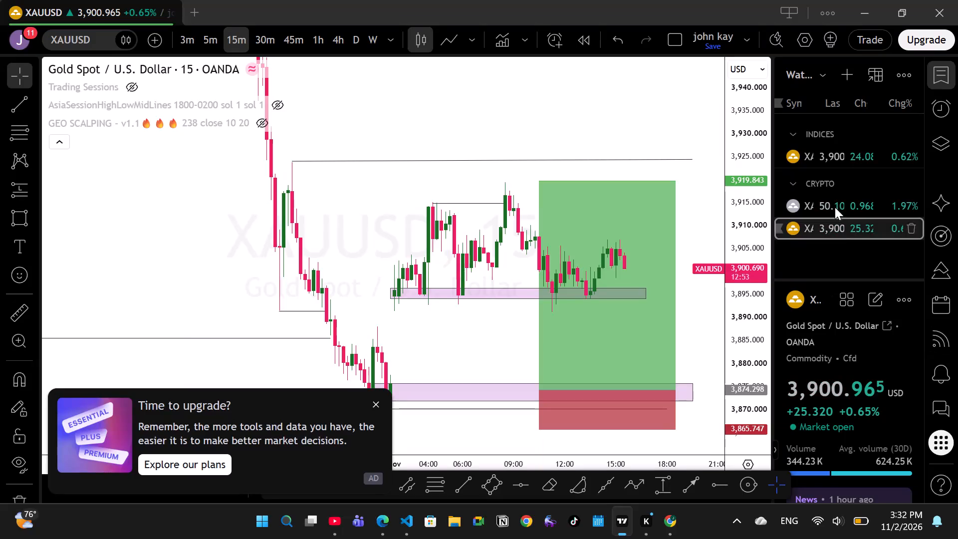
# Open XAGUSD from the watchlist and examine its 15-minute price action around the small 50.11 zone and the swing-low zone below.
pyautogui.click(814, 202)
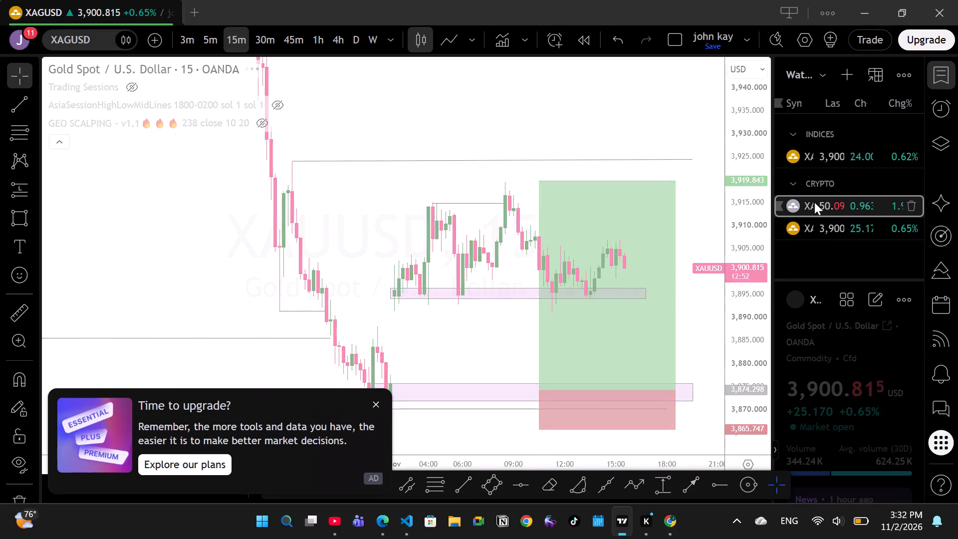
pyautogui.moveTo(743, 372); pyautogui.dragTo(716, 246)
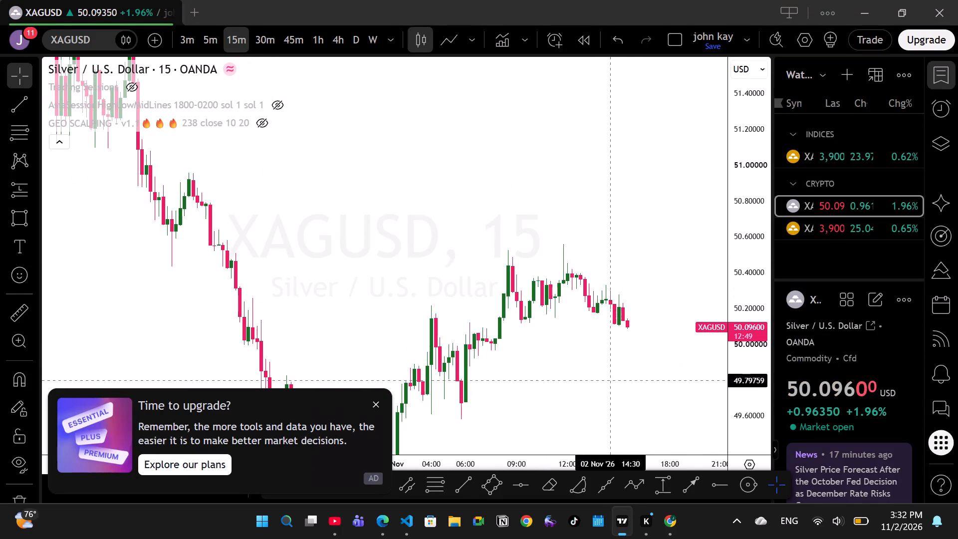
pyautogui.moveTo(611, 380); pyautogui.dragTo(598, 266)
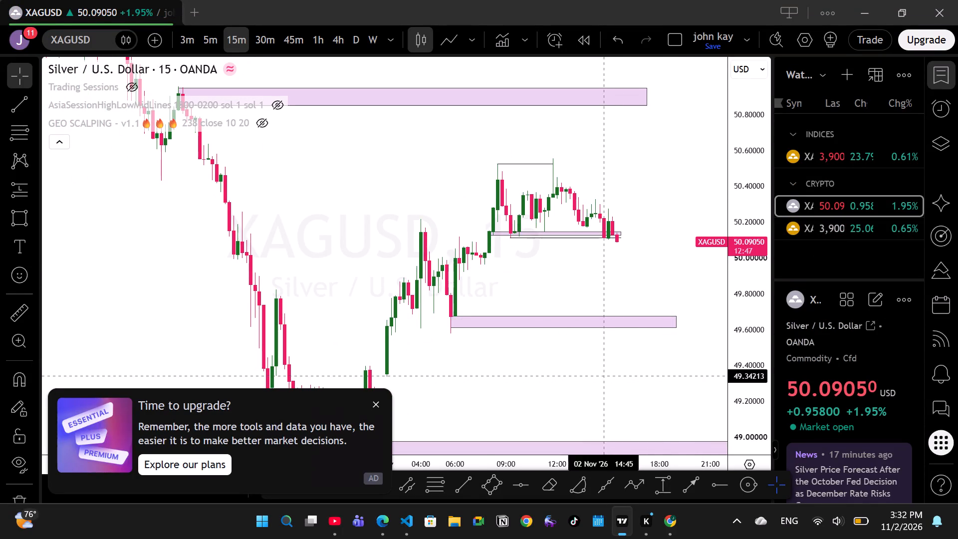
pyautogui.moveTo(605, 376); pyautogui.dragTo(621, 380)
pyautogui.moveTo(749, 368); pyautogui.dragTo(740, 305)
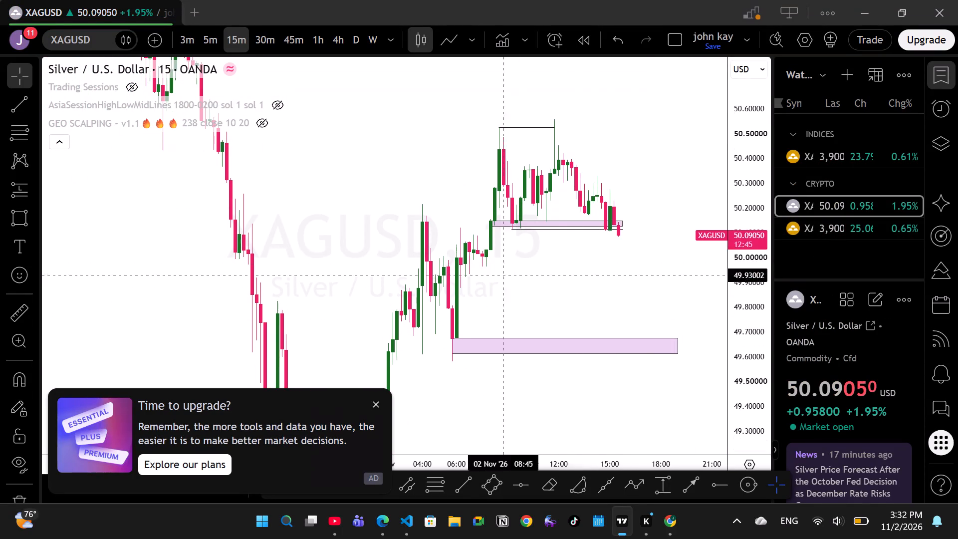
# Return to XAUUSD and examine its 15-minute candles against the marked zones, the swing-high line and the long position drawing.
pyautogui.click(822, 227)
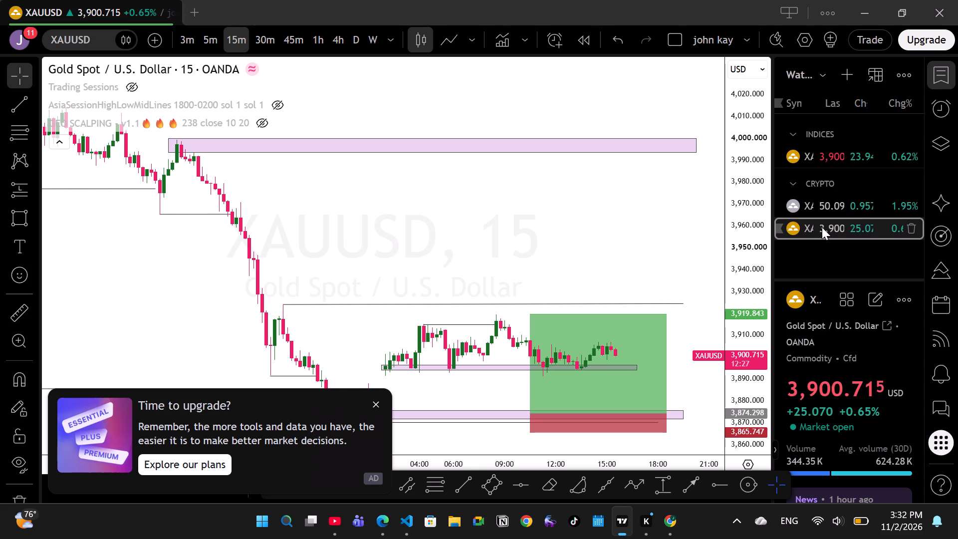
pyautogui.moveTo(746, 369); pyautogui.dragTo(734, 243)
pyautogui.moveTo(620, 259); pyautogui.dragTo(580, 91)
pyautogui.moveTo(734, 337); pyautogui.dragTo(745, 266)
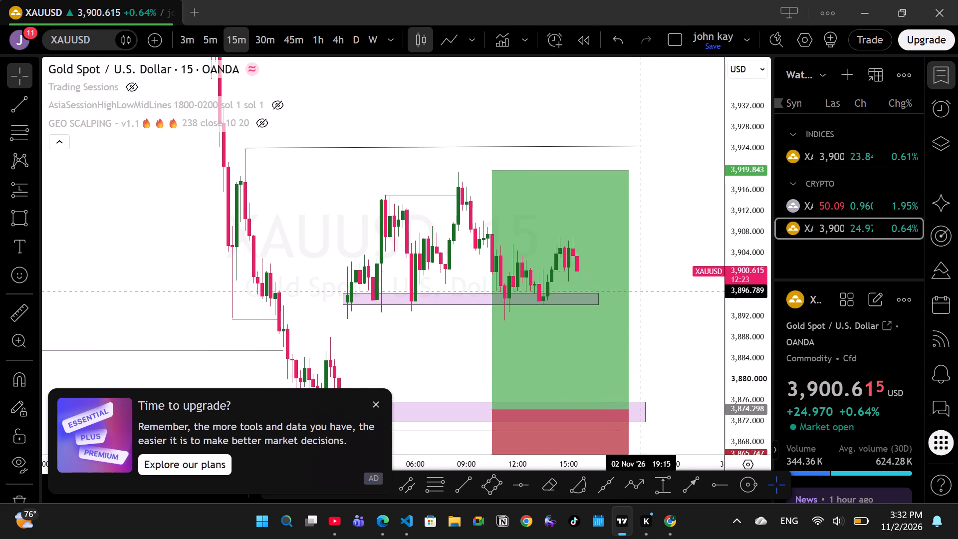
pyautogui.moveTo(636, 293); pyautogui.dragTo(693, 277)
pyautogui.moveTo(710, 238); pyautogui.dragTo(730, 308)
pyautogui.scroll(-20, 593, 118)
pyautogui.scroll(-3, 593, 118)
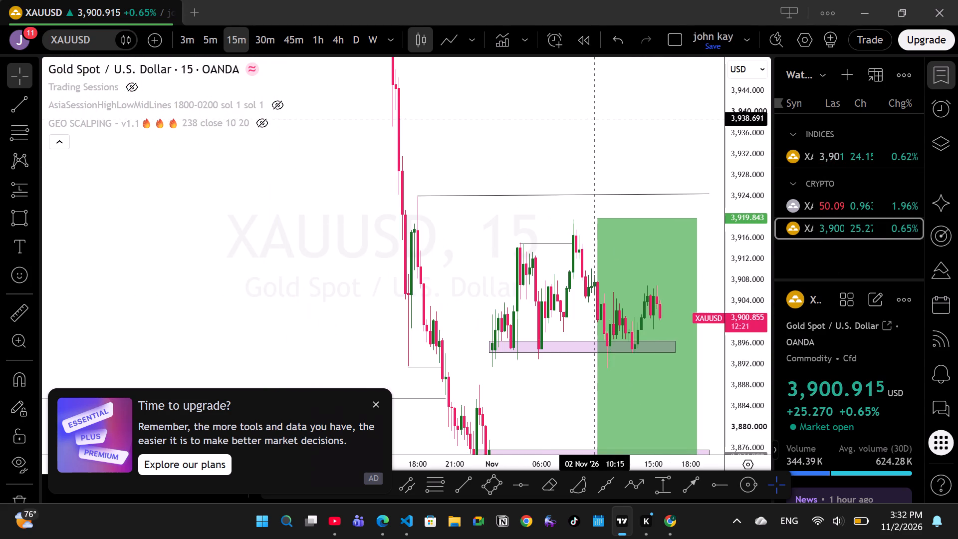
pyautogui.scroll(4, 597, 122)
# Dismiss the upgrade advertisement covering the chart.
pyautogui.click(378, 402)
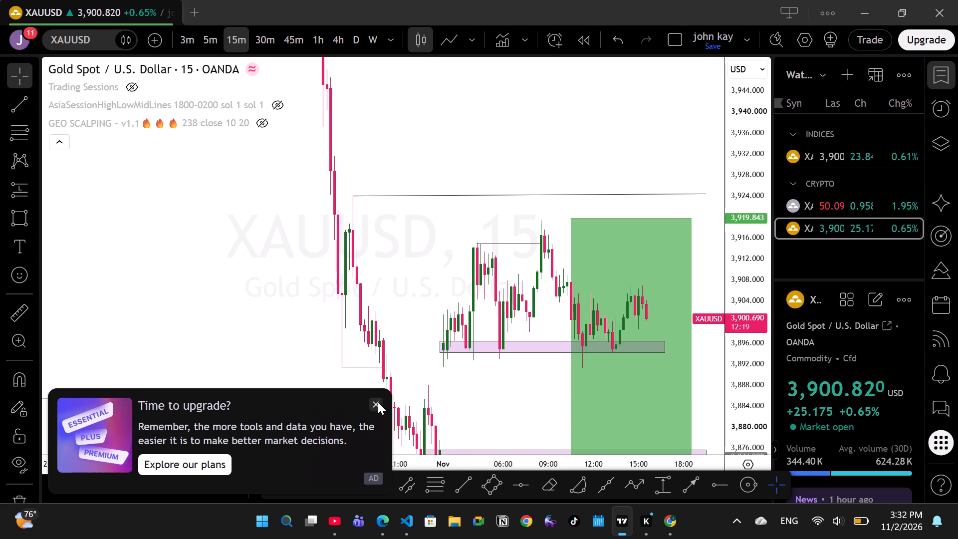
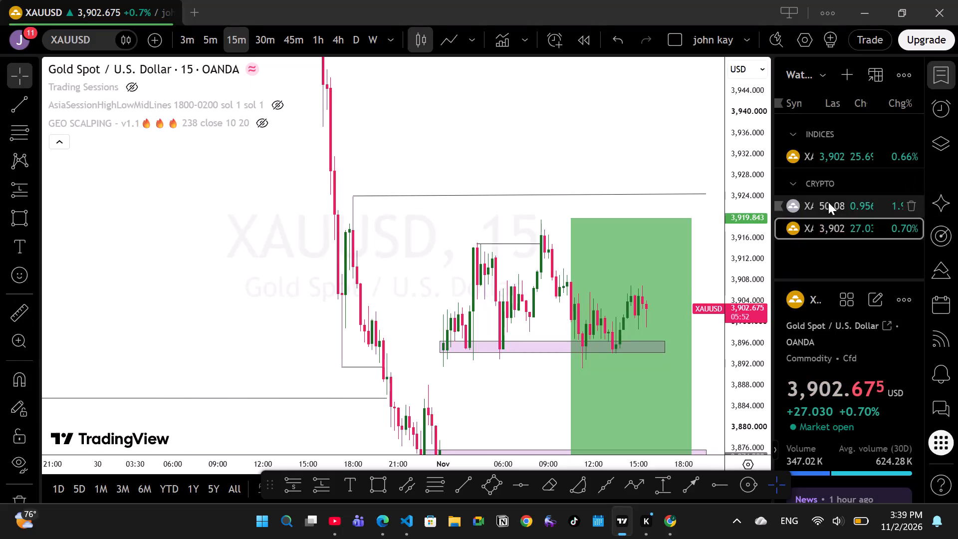
# Open XAGUSD from the watchlist and examine its 15-minute candles around the small 50.11 zone and the swing-low zone below.
pyautogui.click(828, 202)
pyautogui.moveTo(738, 363); pyautogui.dragTo(737, 282)
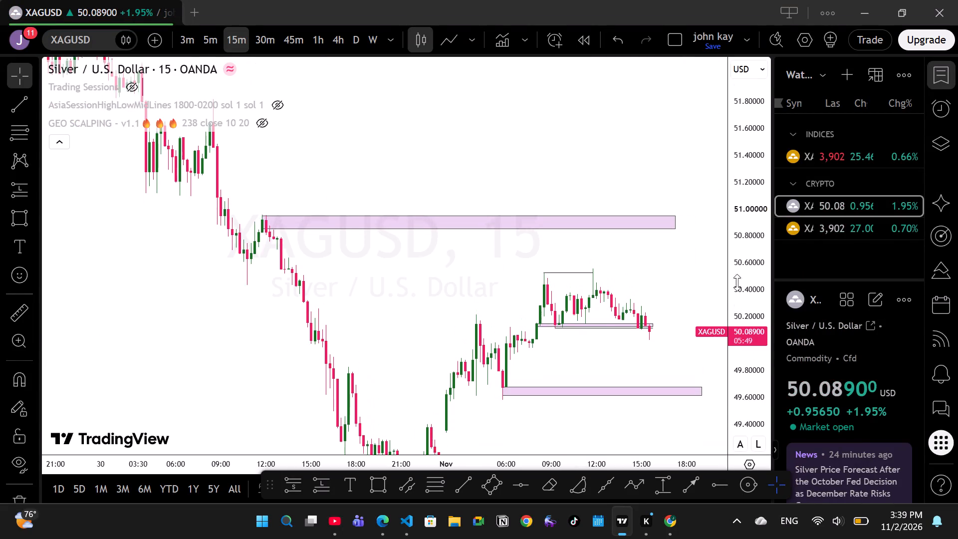
pyautogui.moveTo(737, 282); pyautogui.dragTo(737, 264)
pyautogui.moveTo(676, 294); pyautogui.dragTo(687, 233)
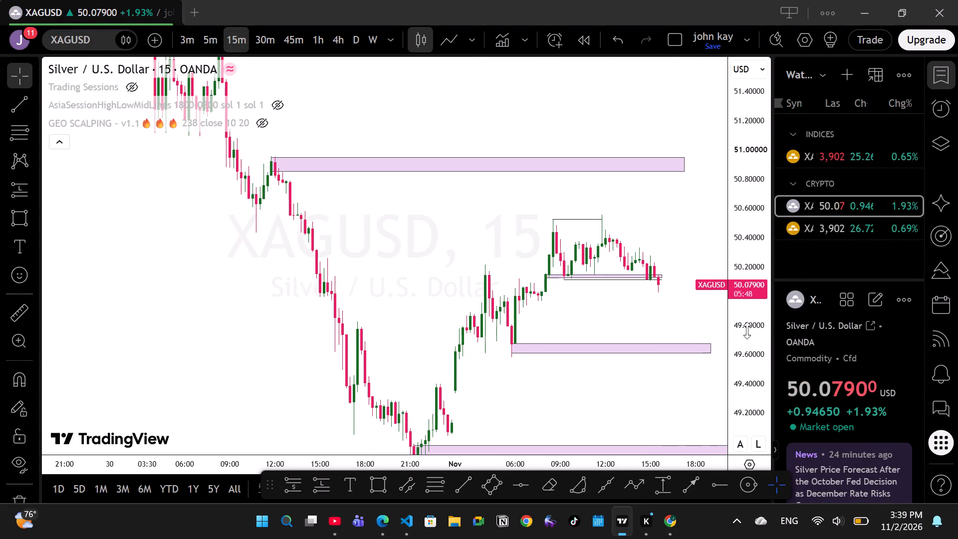
pyautogui.moveTo(751, 329); pyautogui.dragTo(736, 284)
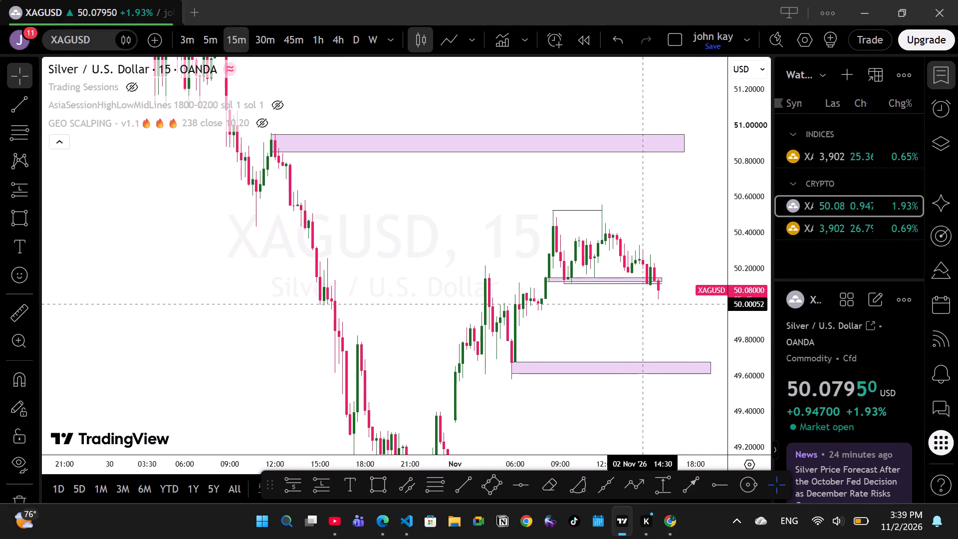
pyautogui.moveTo(659, 313); pyautogui.dragTo(642, 302)
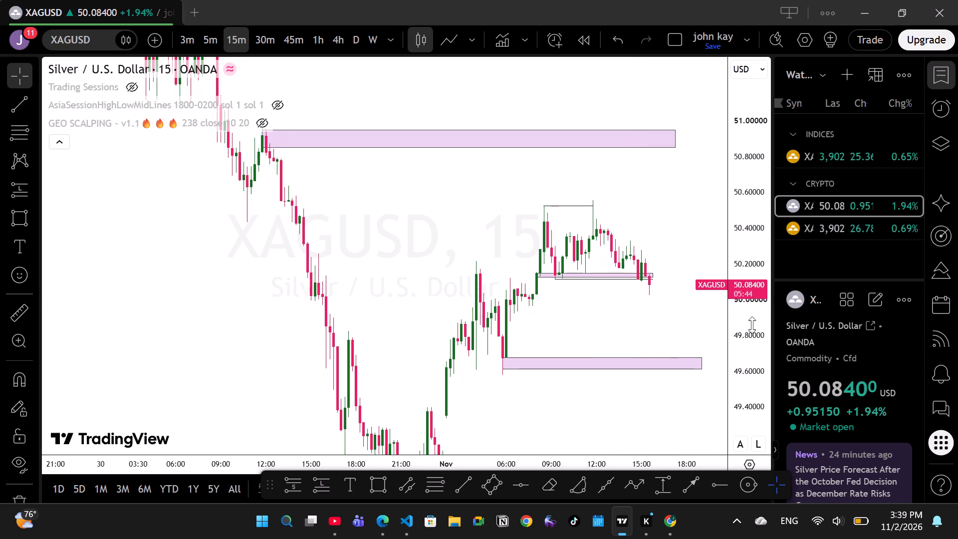
pyautogui.moveTo(752, 327); pyautogui.dragTo(743, 289)
pyautogui.moveTo(648, 318); pyautogui.dragTo(659, 295)
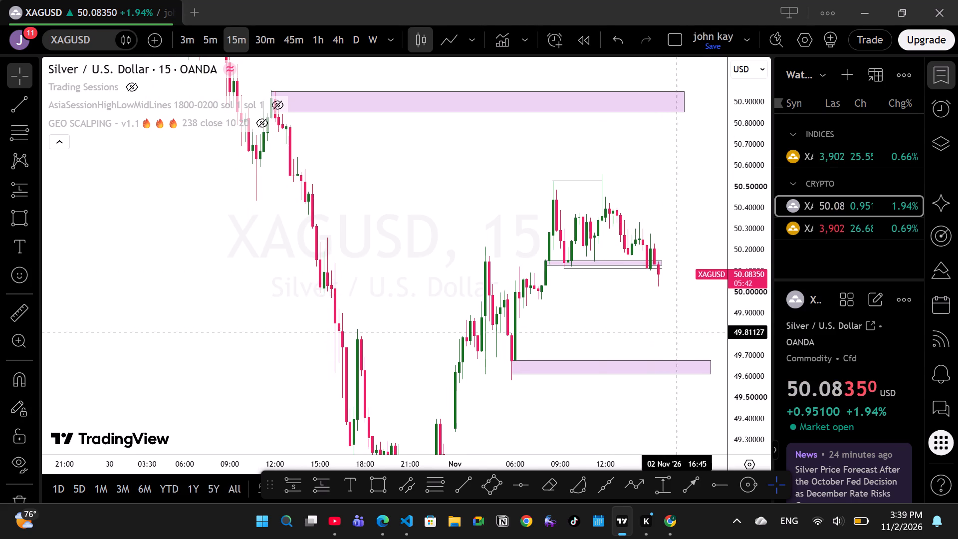
pyautogui.moveTo(674, 326); pyautogui.dragTo(593, 305)
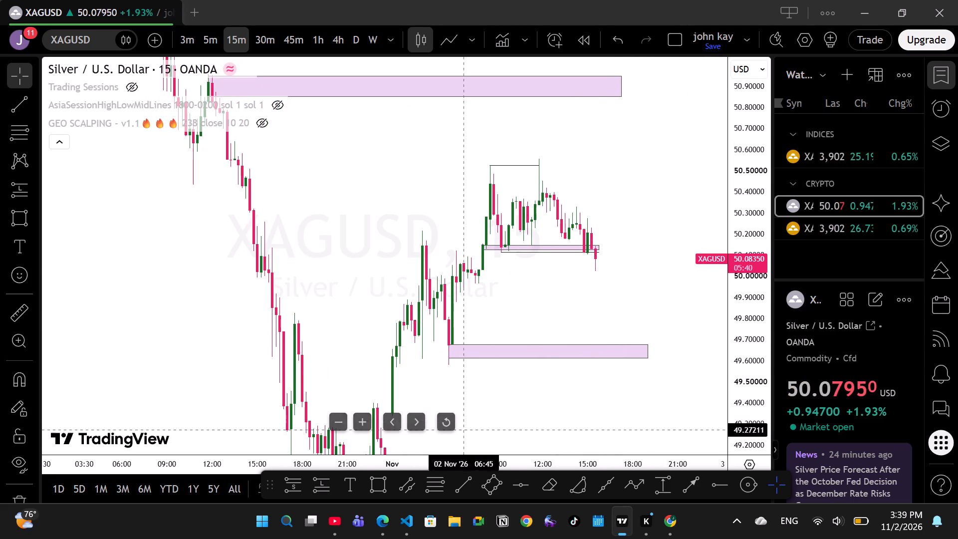
# Place a short position drawing at the latest XAGUSD candles, with its entry at about 50.10 by the small zone.
pyautogui.click(301, 485)
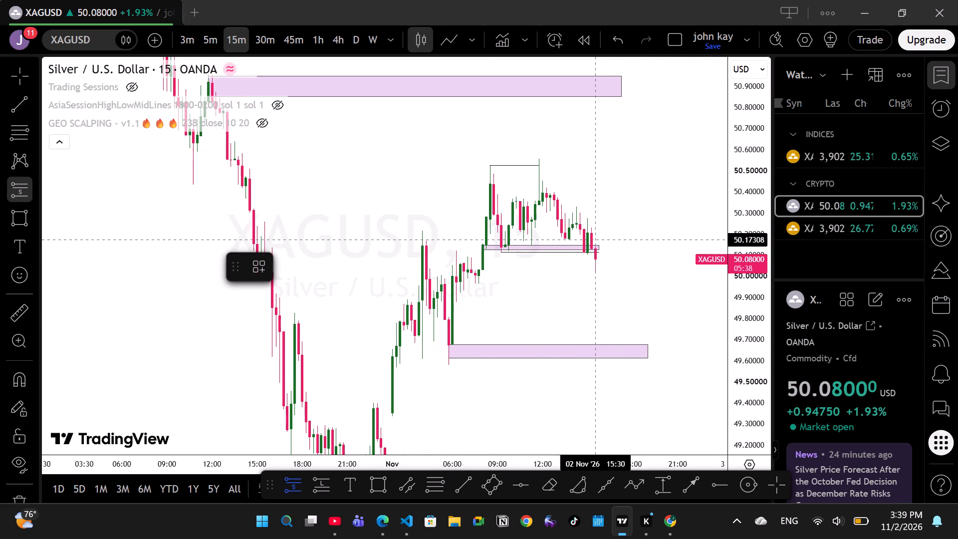
pyautogui.click(594, 240)
pyautogui.moveTo(631, 284); pyautogui.dragTo(618, 296)
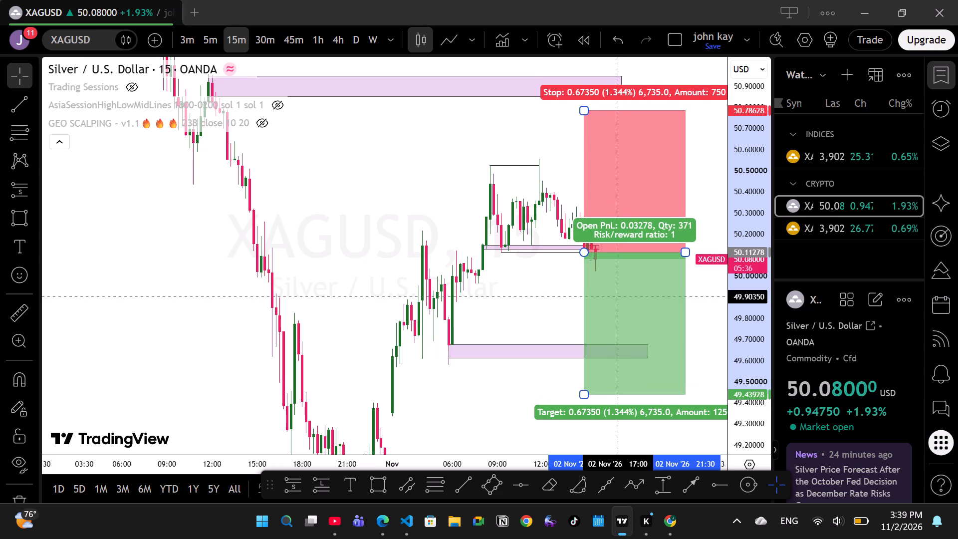
pyautogui.moveTo(618, 296); pyautogui.dragTo(621, 299)
pyautogui.click(550, 294)
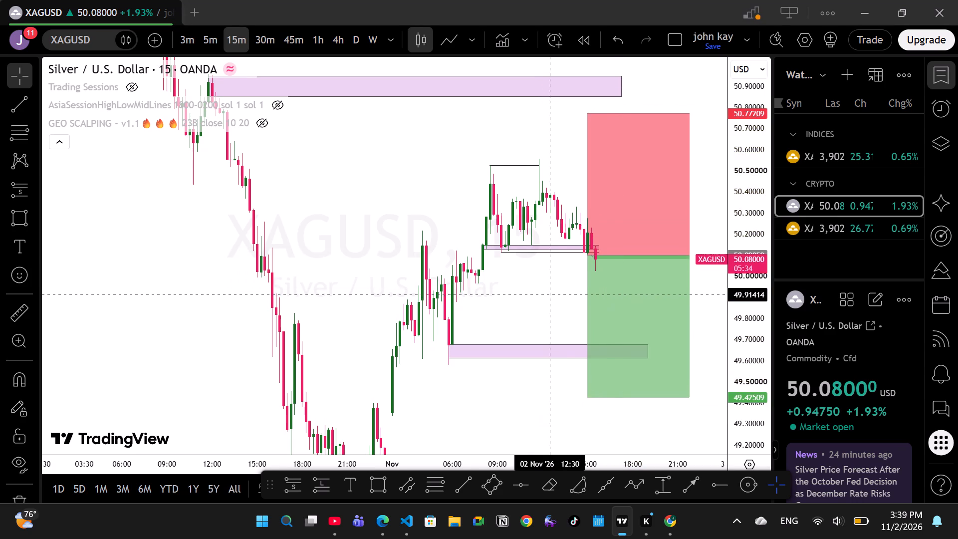
# Tighten the short position's stop level to about 50.25, just above the recent candles.
pyautogui.moveTo(550, 294); pyautogui.dragTo(554, 312)
pyautogui.moveTo(587, 128); pyautogui.dragTo(594, 238)
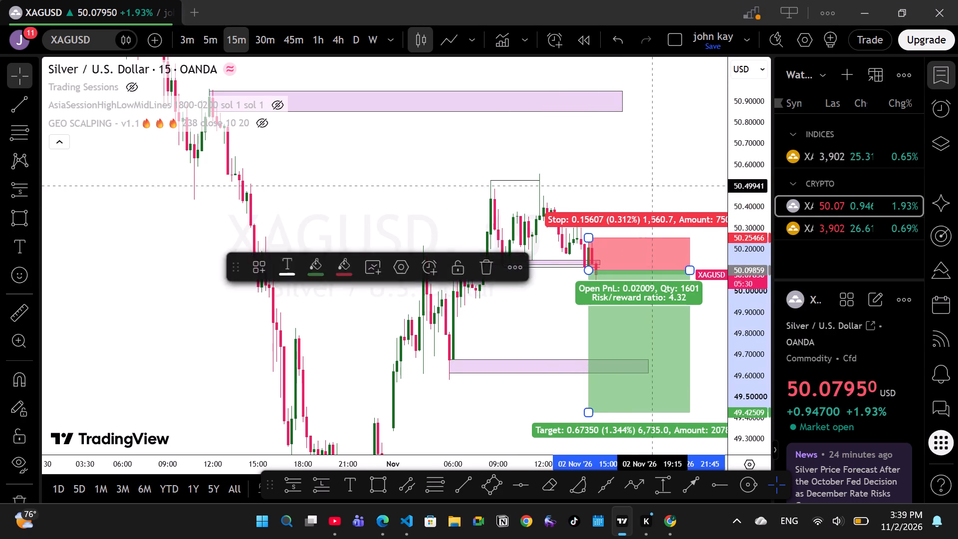
pyautogui.click(658, 177)
# Set the short position's target to about 49.58, just below the swing-low zone.
pyautogui.moveTo(658, 177); pyautogui.dragTo(646, 134)
pyautogui.moveTo(516, 294); pyautogui.dragTo(532, 205)
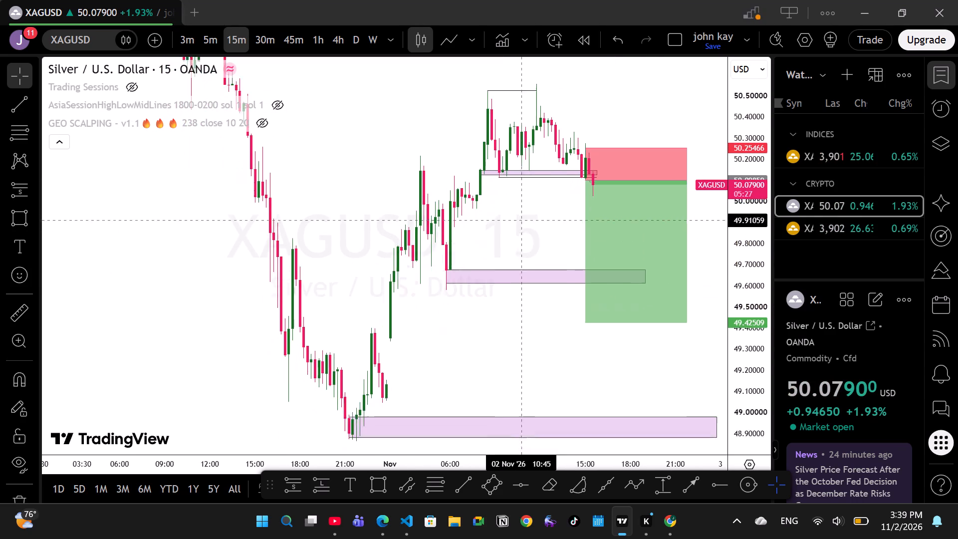
pyautogui.moveTo(532, 205); pyautogui.dragTo(534, 203)
pyautogui.moveTo(598, 309); pyautogui.dragTo(593, 265)
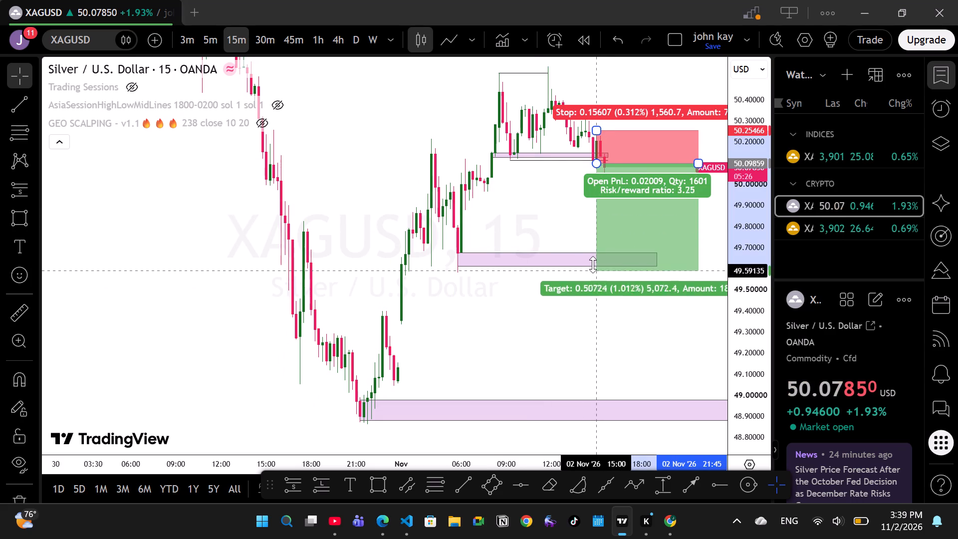
pyautogui.moveTo(593, 265); pyautogui.dragTo(595, 269)
pyautogui.moveTo(595, 269); pyautogui.dragTo(598, 273)
pyautogui.click(579, 338)
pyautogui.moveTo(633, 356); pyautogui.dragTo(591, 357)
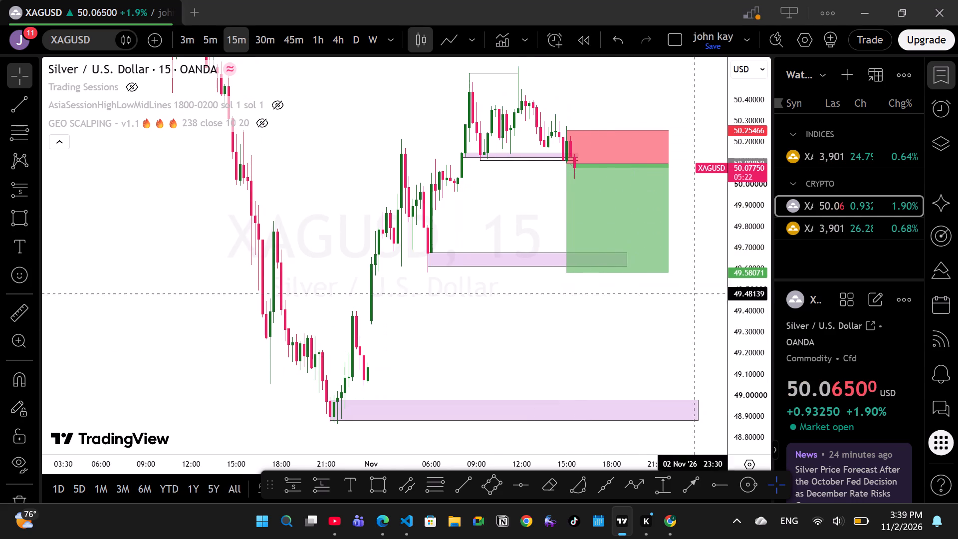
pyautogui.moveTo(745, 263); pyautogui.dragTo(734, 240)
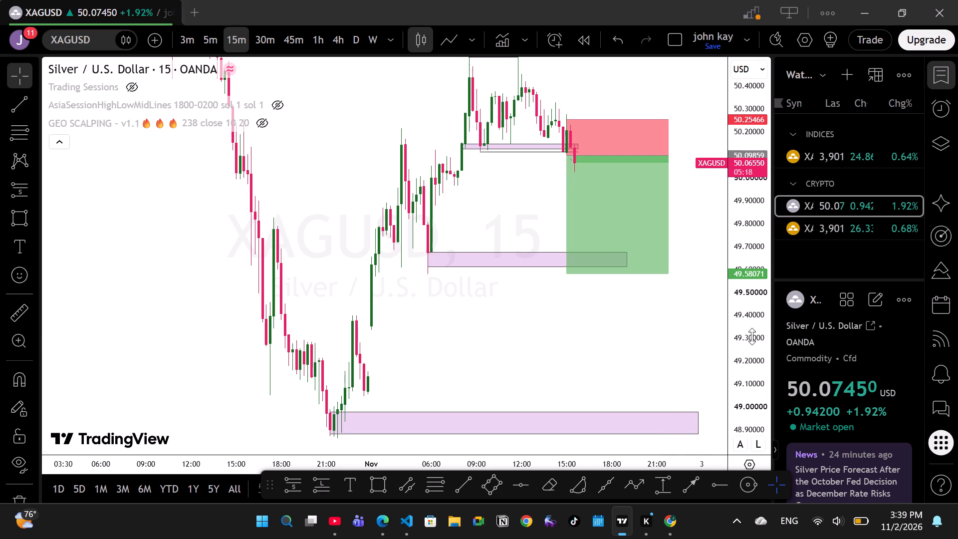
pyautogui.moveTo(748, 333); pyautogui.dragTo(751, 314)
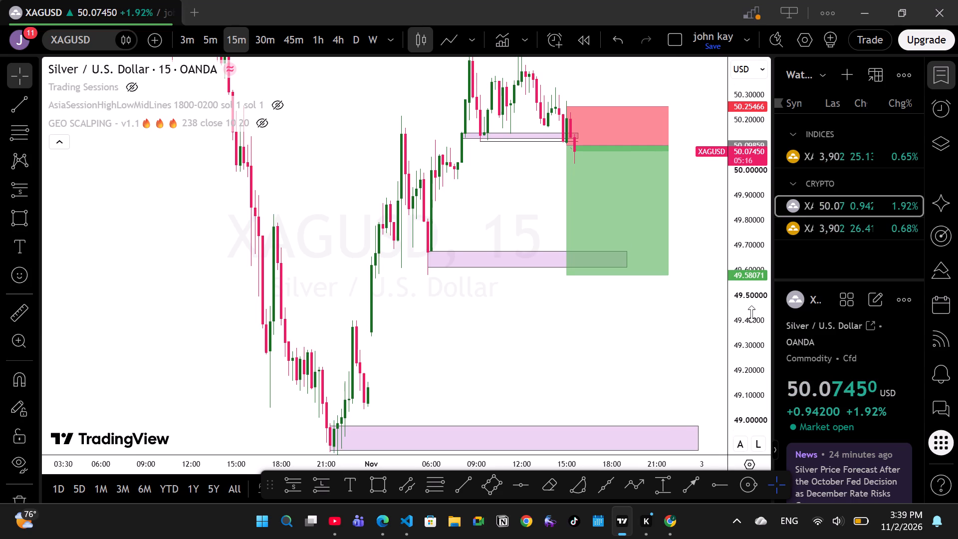
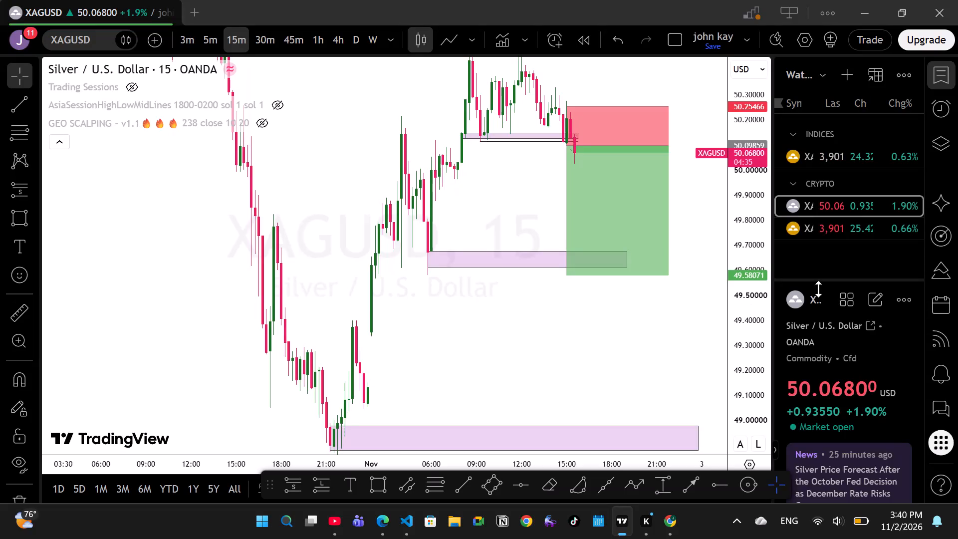
# Examine the short position on the 15-minute XAGUSD chart against the recent candles, the small zone and the swing-low zones below.
pyautogui.moveTo(636, 399); pyautogui.dragTo(626, 414)
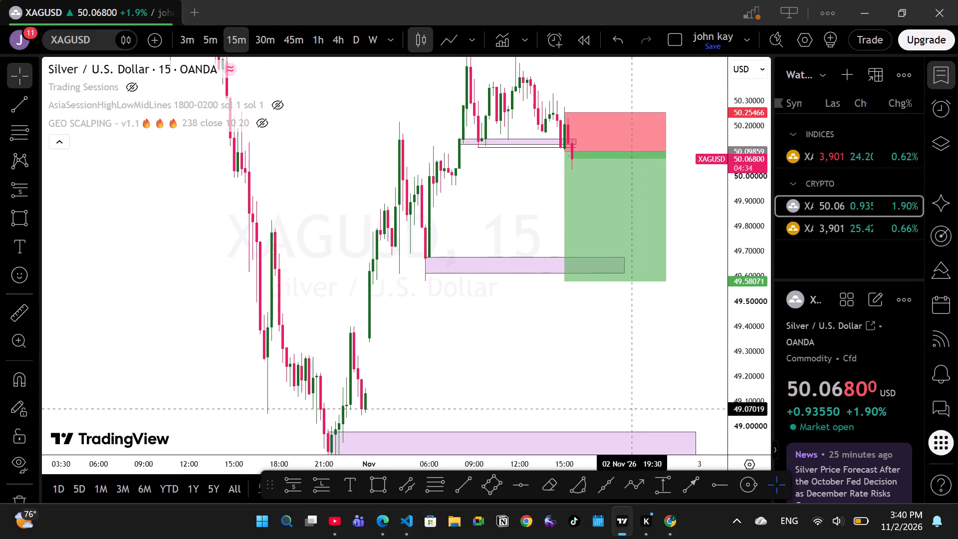
pyautogui.moveTo(626, 414); pyautogui.dragTo(625, 415)
pyautogui.moveTo(581, 380); pyautogui.dragTo(638, 380)
pyautogui.moveTo(740, 161); pyautogui.dragTo(755, 229)
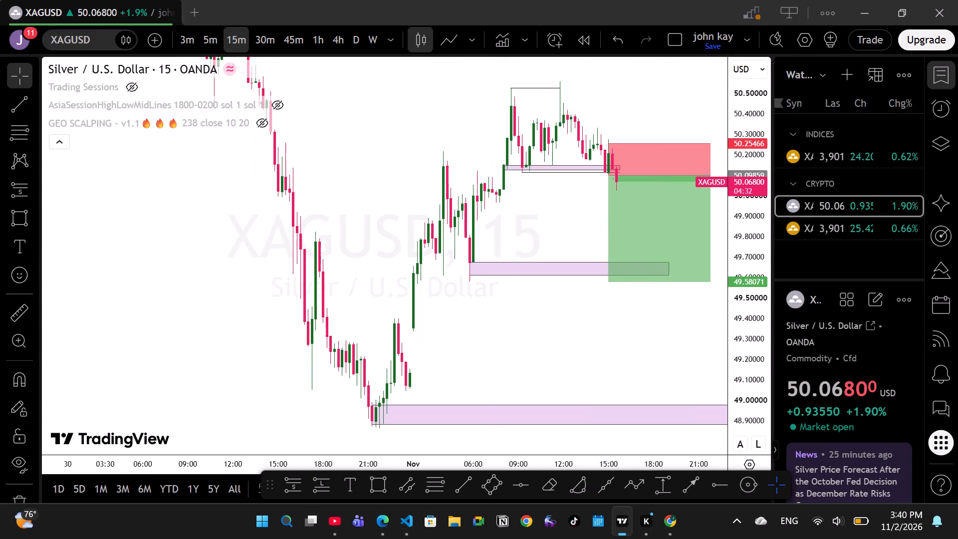
pyautogui.moveTo(593, 339); pyautogui.dragTo(501, 339)
pyautogui.moveTo(739, 274); pyautogui.dragTo(735, 240)
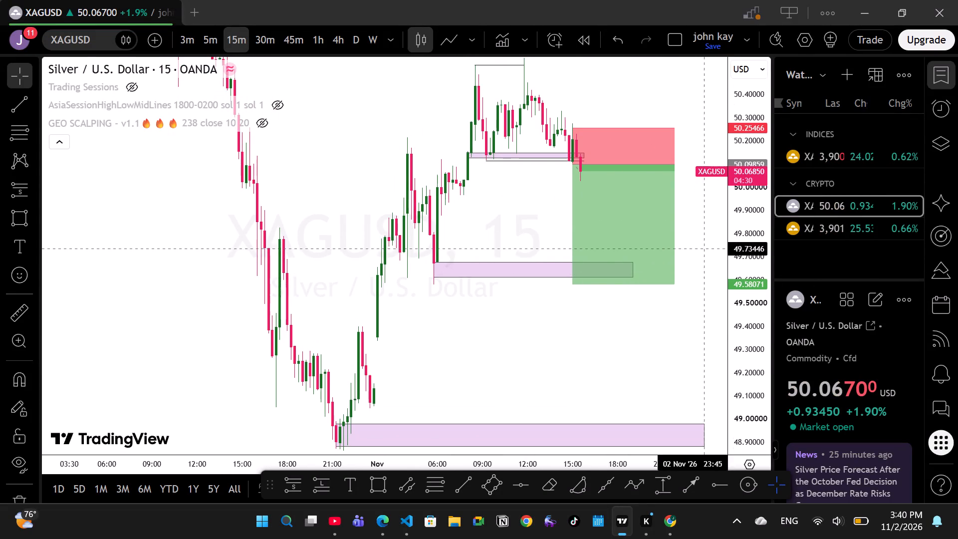
pyautogui.moveTo(686, 316); pyautogui.dragTo(585, 368)
pyautogui.moveTo(631, 296); pyautogui.dragTo(635, 298)
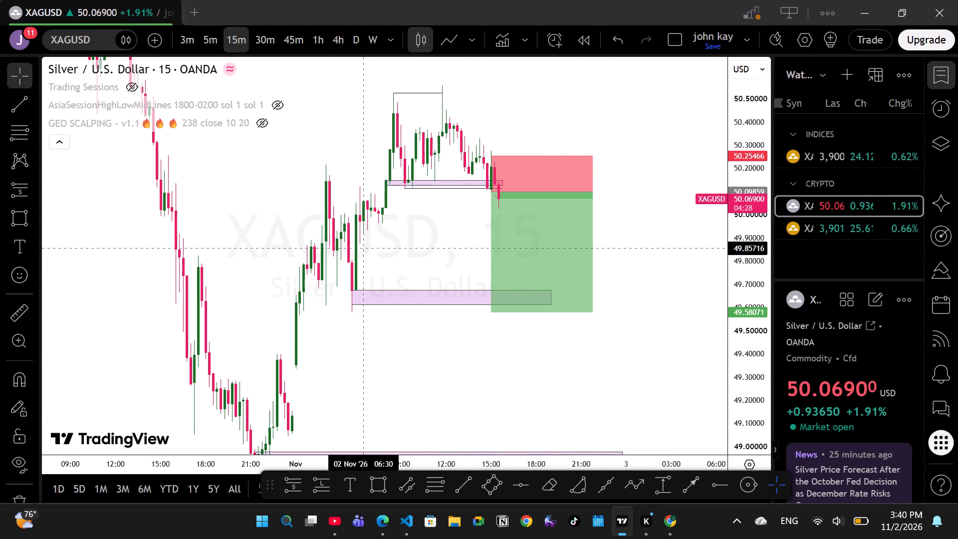
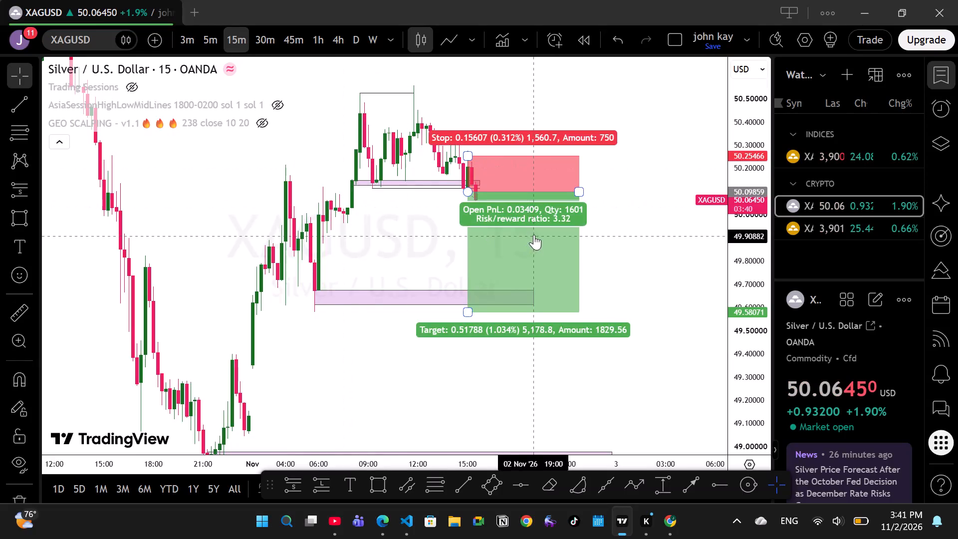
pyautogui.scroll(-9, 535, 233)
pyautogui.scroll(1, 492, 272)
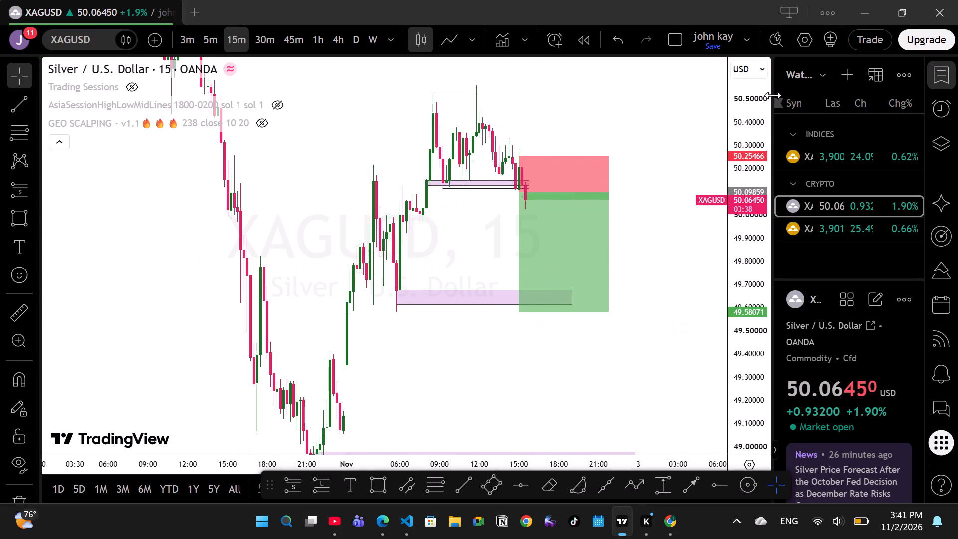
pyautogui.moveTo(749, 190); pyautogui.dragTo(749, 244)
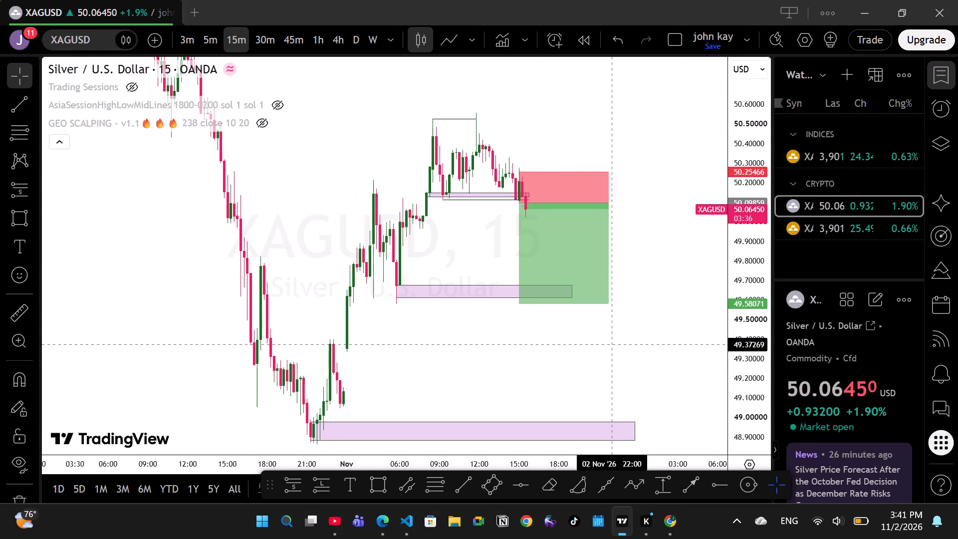
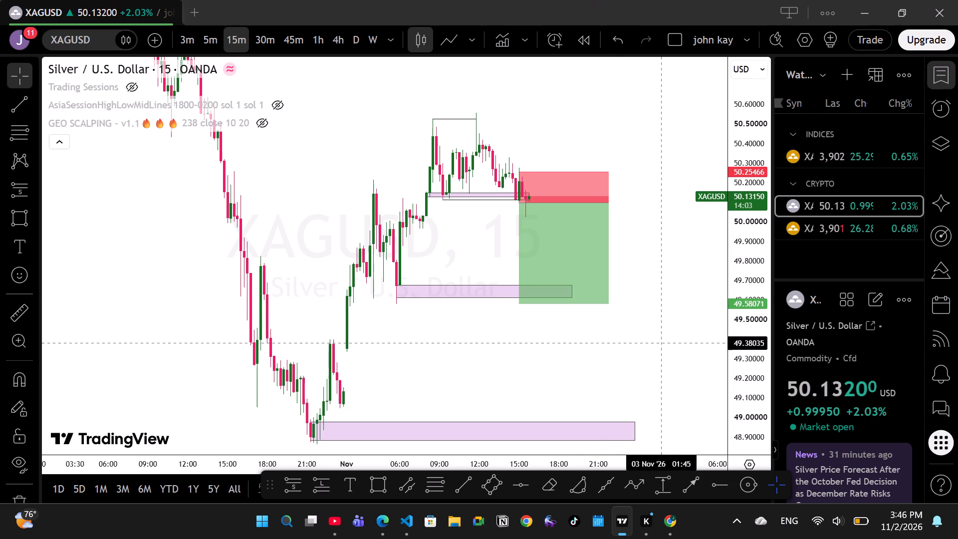
# Lower the short position's target to about 49.14, just above the swing-low zone.
pyautogui.moveTo(662, 345); pyautogui.dragTo(670, 363)
pyautogui.moveTo(670, 364); pyautogui.dragTo(711, 342)
pyautogui.moveTo(747, 333); pyautogui.dragTo(748, 311)
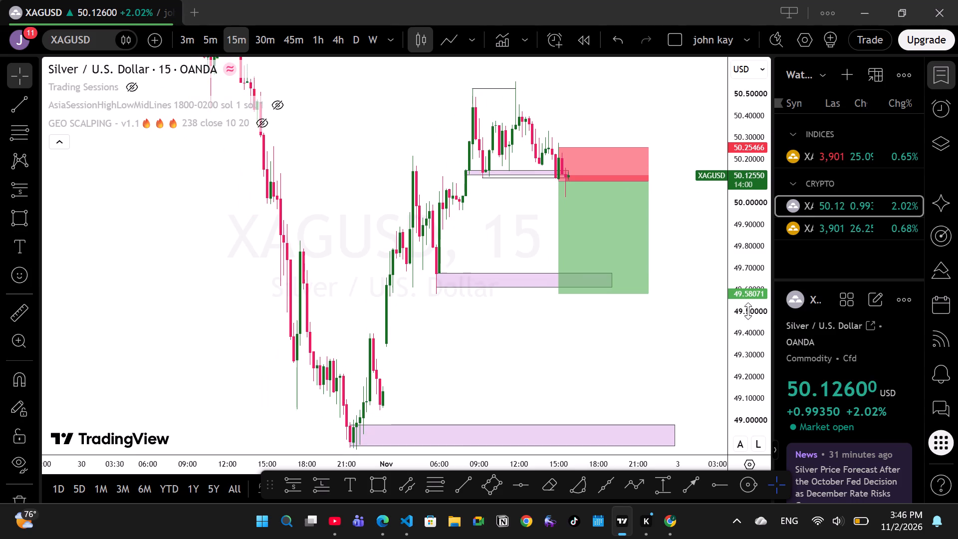
pyautogui.moveTo(748, 311); pyautogui.dragTo(752, 334)
pyautogui.moveTo(542, 350); pyautogui.dragTo(576, 358)
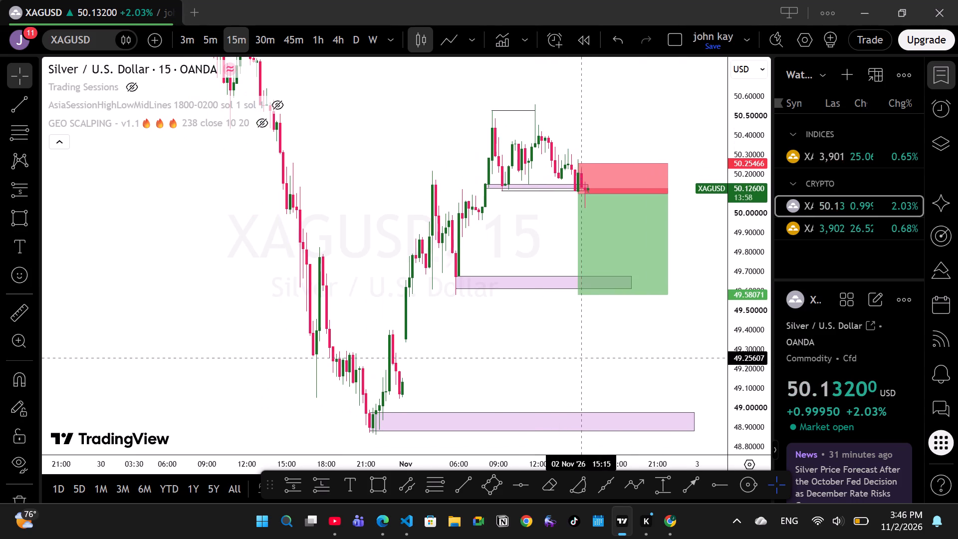
pyautogui.moveTo(581, 294); pyautogui.dragTo(581, 292)
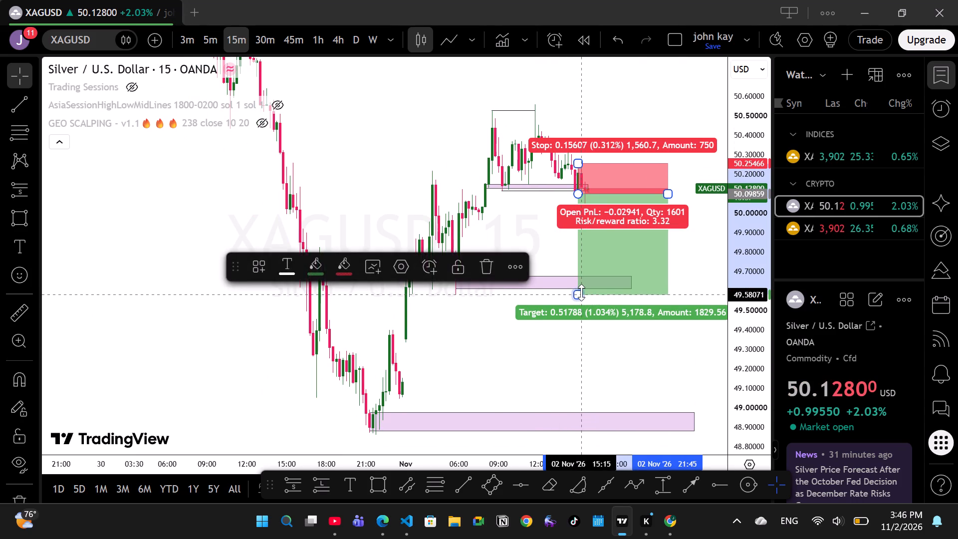
pyautogui.moveTo(581, 292); pyautogui.dragTo(571, 339)
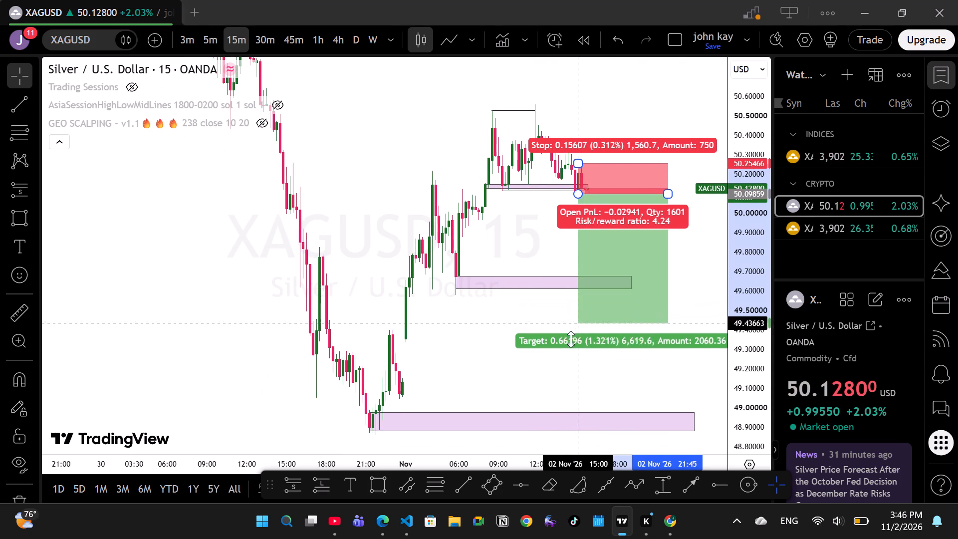
pyautogui.moveTo(571, 339); pyautogui.dragTo(575, 380)
pyautogui.click(505, 329)
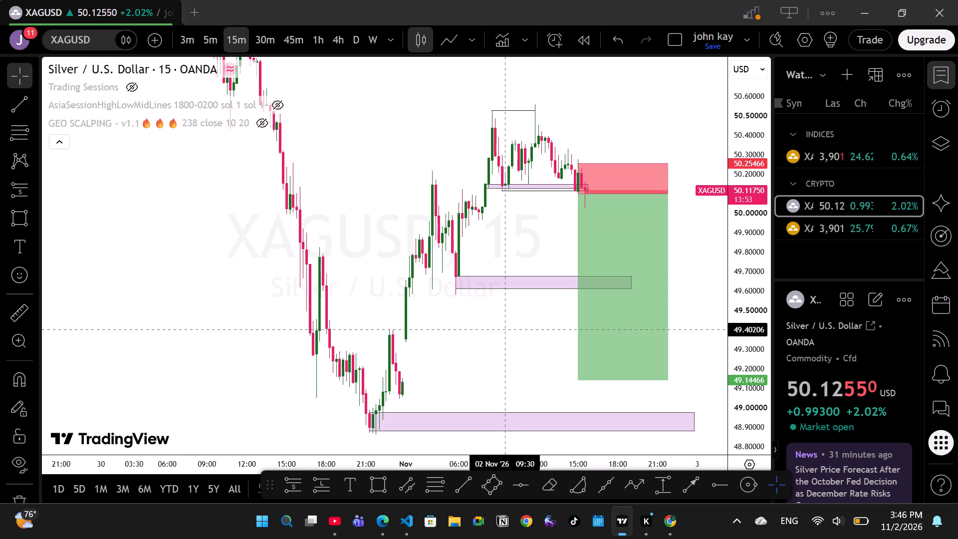
# Extend the small zone at the short entry to about 19:00, level with the end of the zone below, with its top near 50.16.
pyautogui.scroll(2, 505, 329)
pyautogui.moveTo(760, 284); pyautogui.dragTo(747, 266)
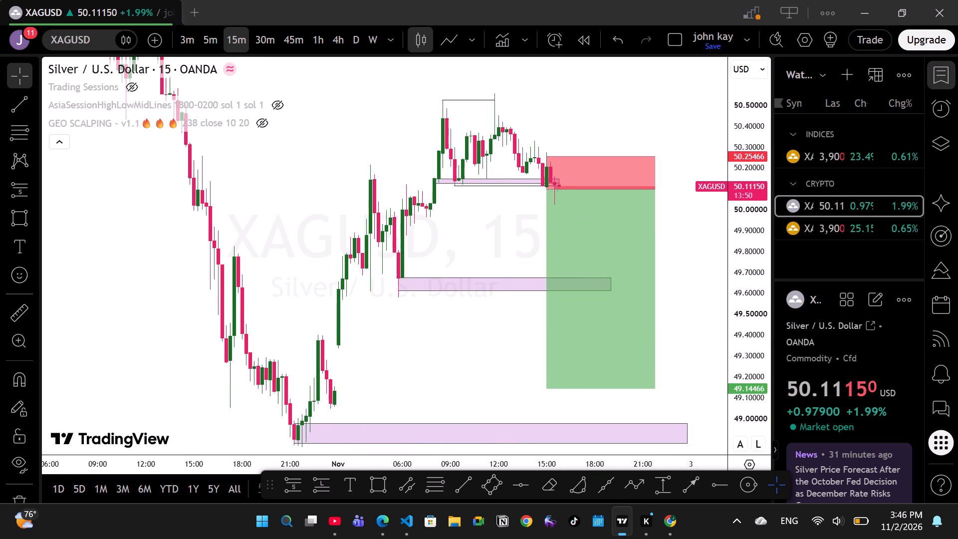
pyautogui.moveTo(721, 280); pyautogui.dragTo(717, 269)
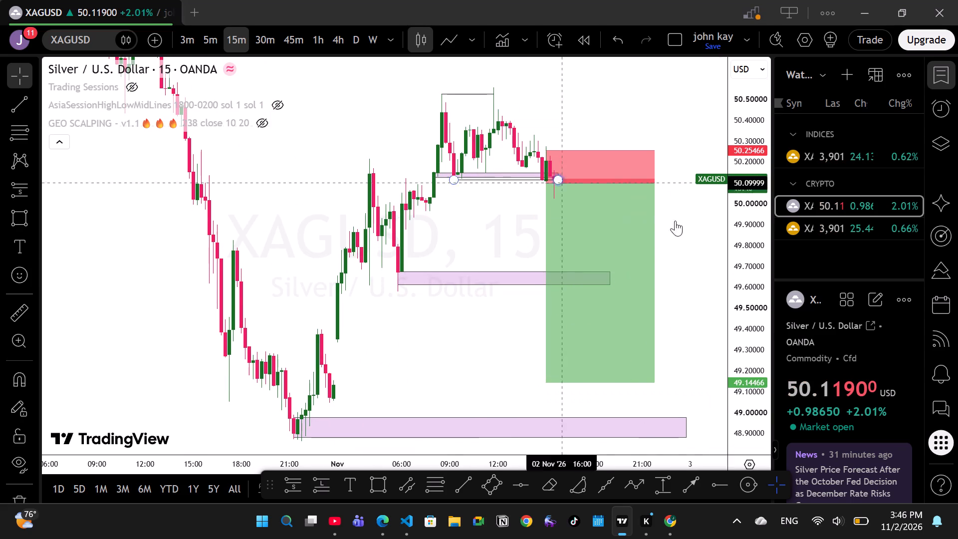
pyautogui.moveTo(559, 171); pyautogui.dragTo(586, 170)
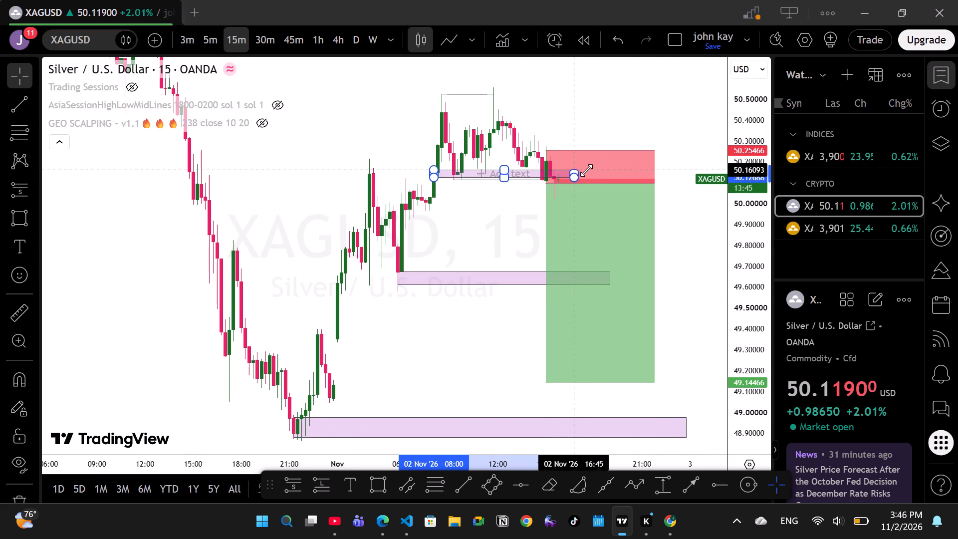
pyautogui.moveTo(586, 170); pyautogui.dragTo(611, 170)
pyautogui.click(719, 270)
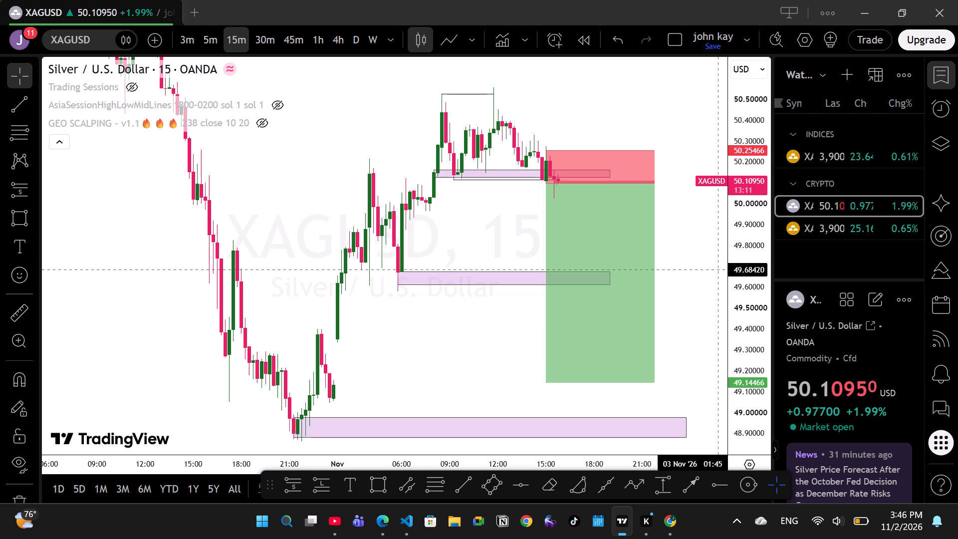
# Examine the XAGUSD 15-minute price action around the short position, from the swing-low zone up to the recent highs.
pyautogui.moveTo(706, 276); pyautogui.dragTo(707, 296)
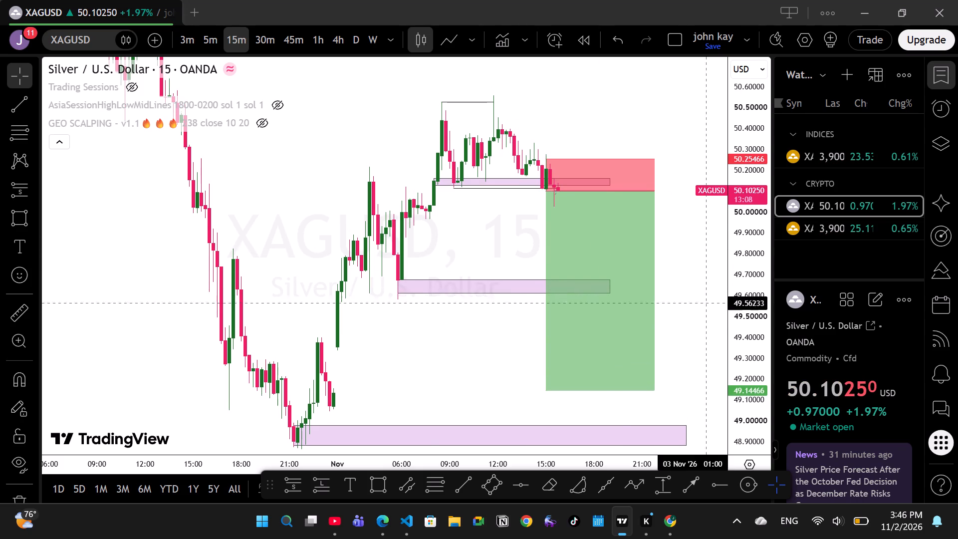
pyautogui.moveTo(448, 244); pyautogui.dragTo(551, 201)
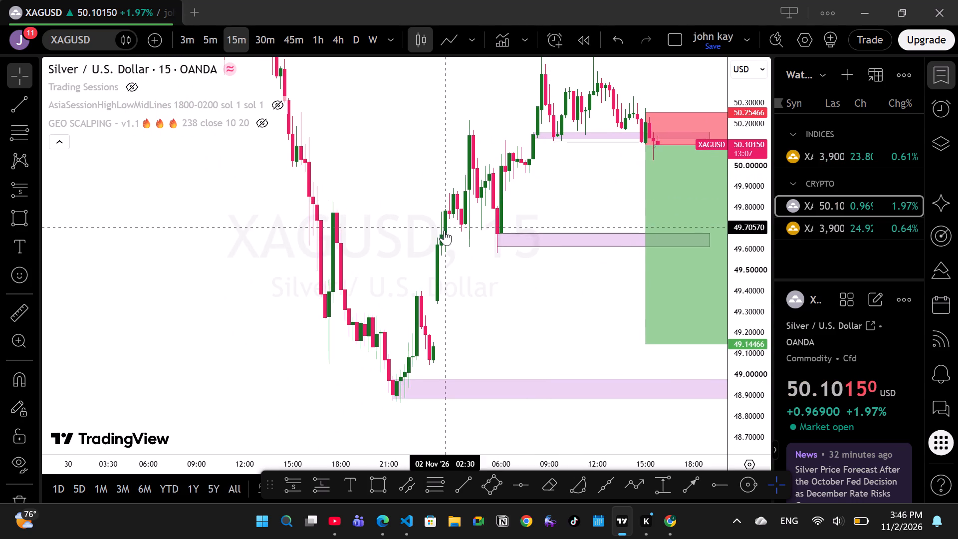
pyautogui.moveTo(457, 269); pyautogui.dragTo(428, 280)
pyautogui.click(430, 276)
pyautogui.moveTo(430, 276); pyautogui.dragTo(429, 281)
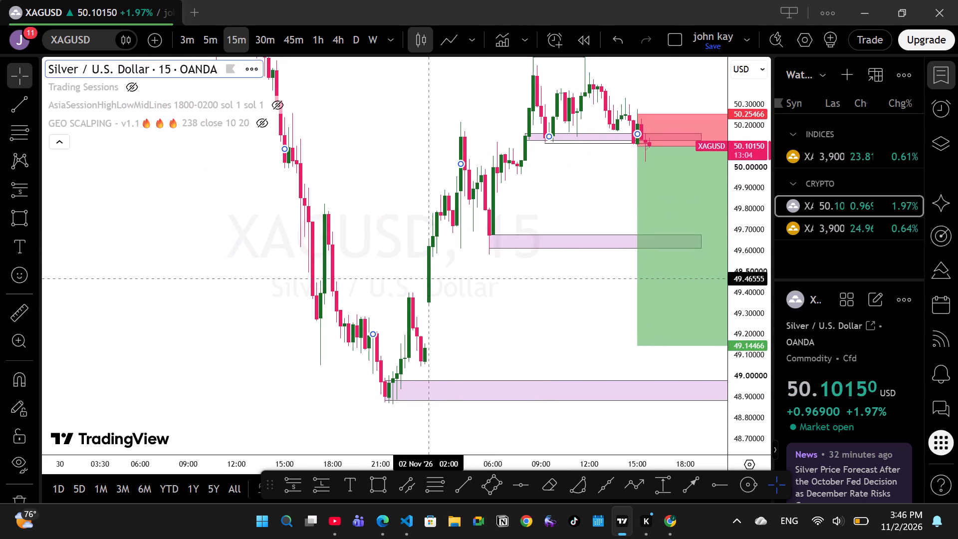
pyautogui.moveTo(429, 281); pyautogui.dragTo(417, 291)
pyautogui.click(451, 282)
pyautogui.doubleClick(432, 283)
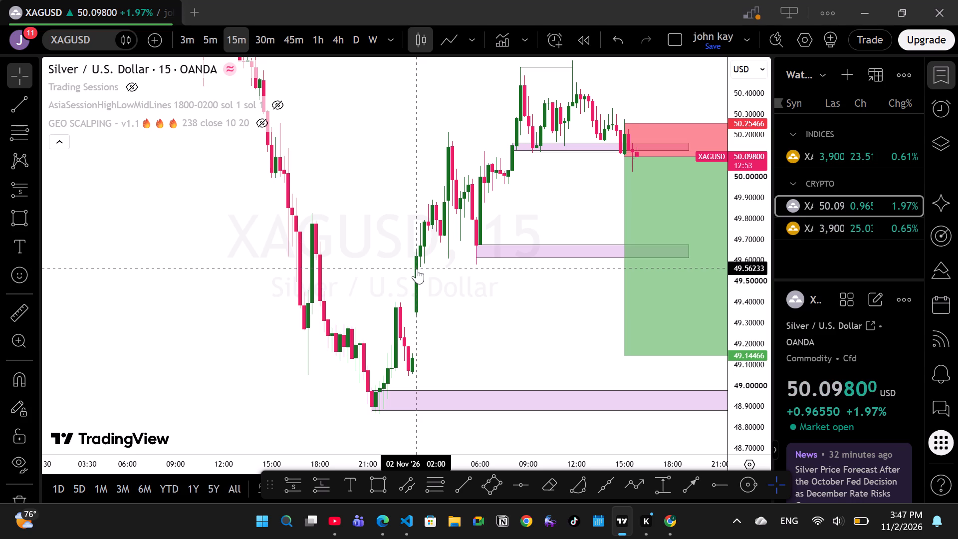
pyautogui.click(772, 483)
pyautogui.moveTo(471, 314); pyautogui.dragTo(384, 265)
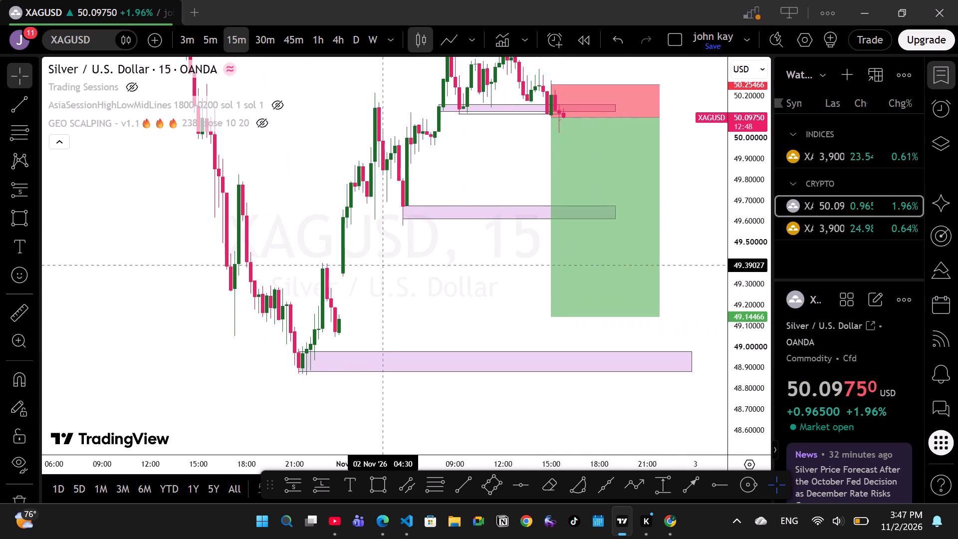
pyautogui.moveTo(393, 262); pyautogui.dragTo(600, 356)
pyautogui.moveTo(505, 271); pyautogui.dragTo(403, 297)
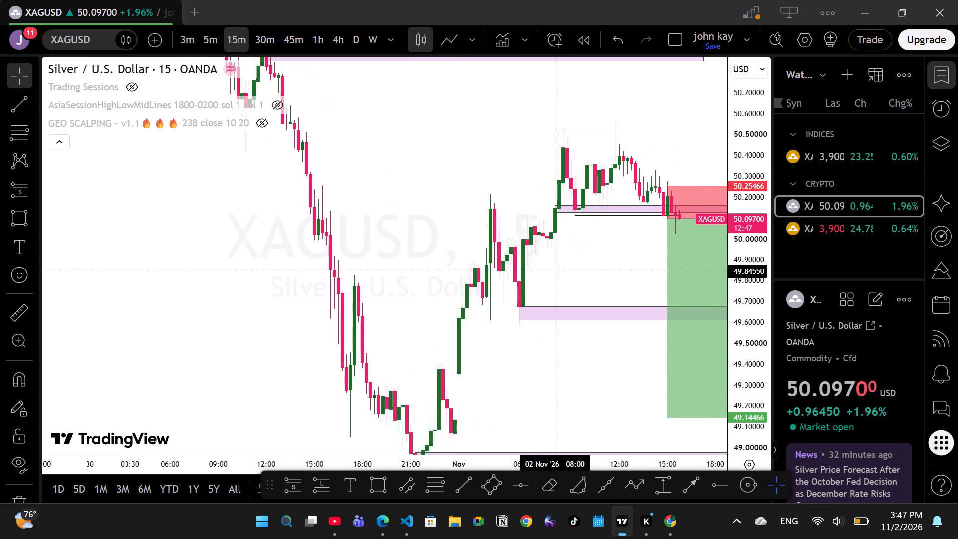
pyautogui.moveTo(583, 273); pyautogui.dragTo(467, 286)
pyautogui.moveTo(489, 274); pyautogui.dragTo(494, 275)
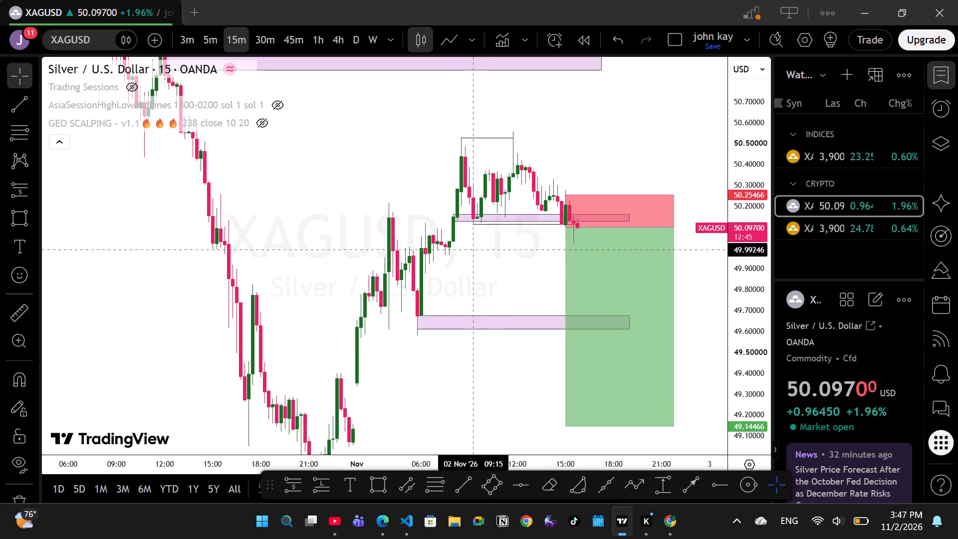